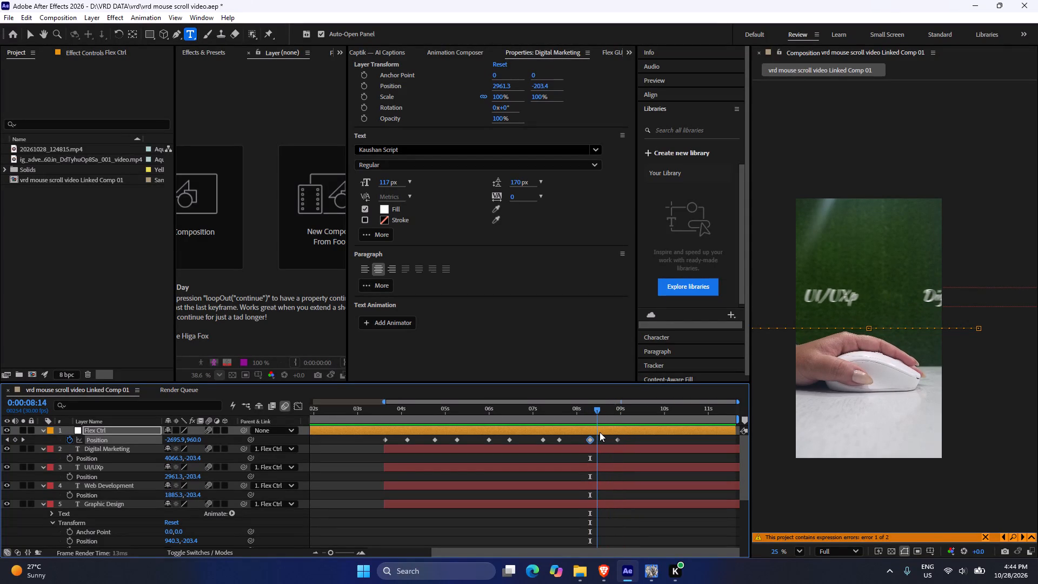
# Shift the second-to-last Flex Ctrl Position keyframe to about 8.5 seconds and preview the text motion from 7:04.
pyautogui.moveTo(589, 436); pyautogui.dragTo(601, 441)
pyautogui.moveTo(598, 413); pyautogui.dragTo(536, 406)
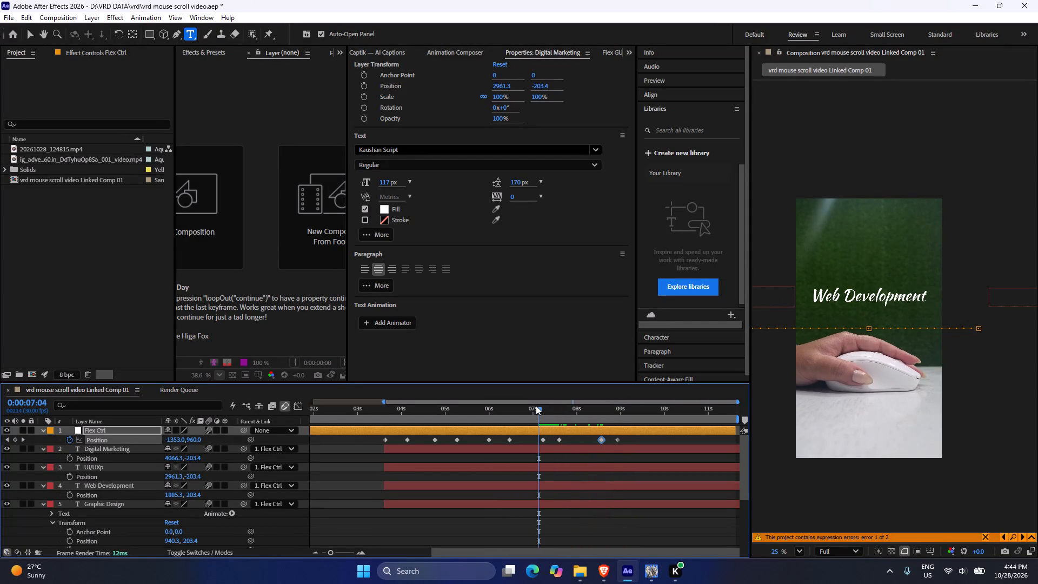
pyautogui.press('space')
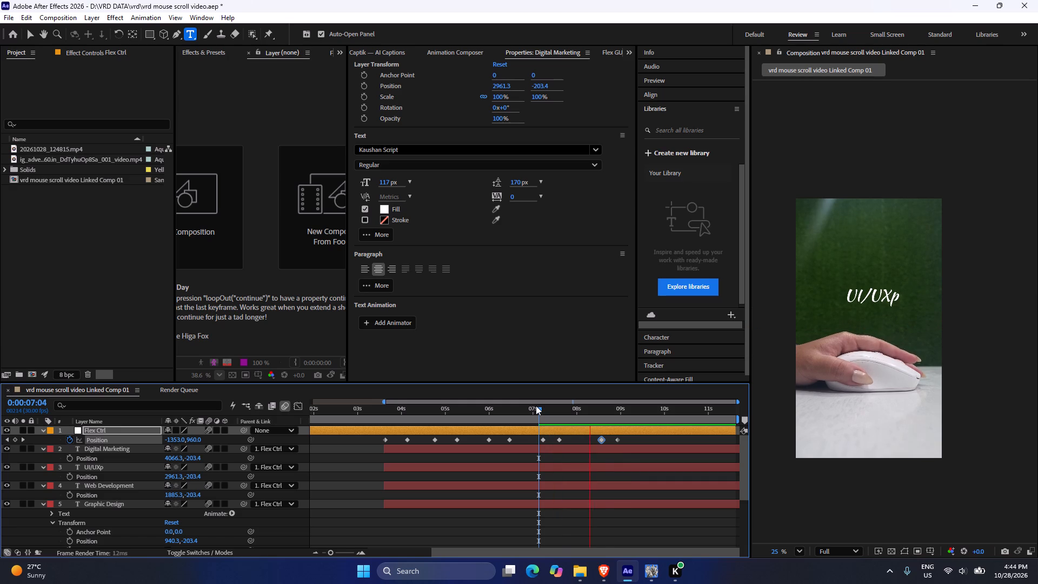
pyautogui.moveTo(629, 406); pyautogui.dragTo(629, 408)
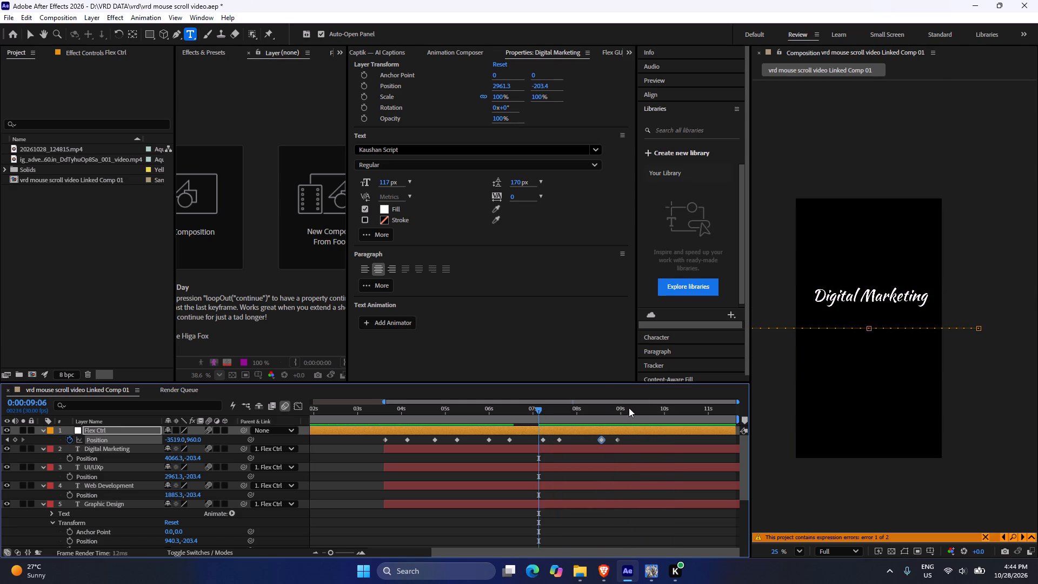
pyautogui.moveTo(629, 408); pyautogui.dragTo(617, 413)
# Save the project.
pyautogui.hotkey('ctrl', 's')
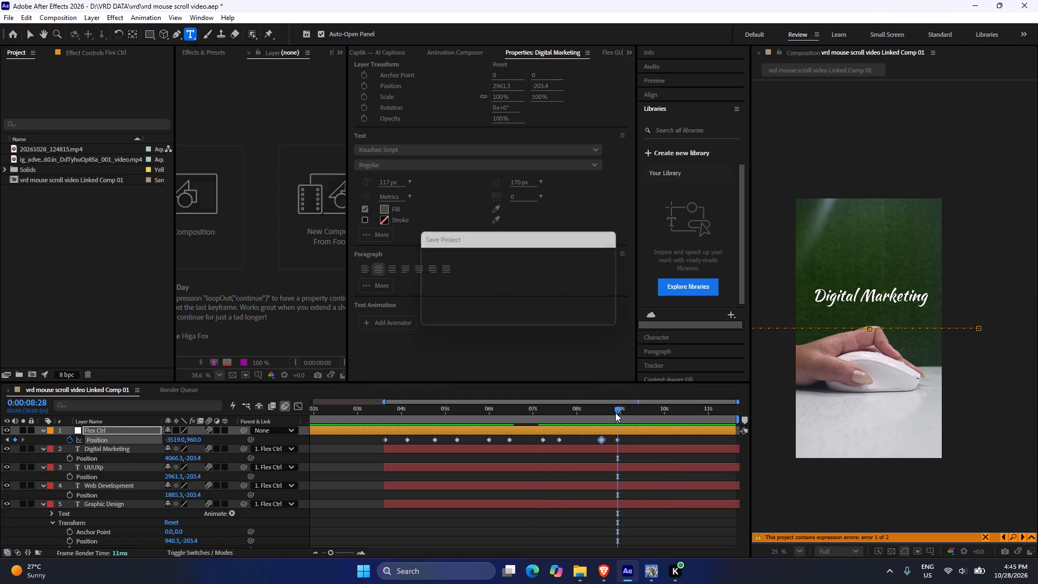
# Trim the ends of the Graphic Design, Web Development, UI/UXp and Digital Marketing text layers to 9:28.
pyautogui.moveTo(619, 413); pyautogui.dragTo(622, 414)
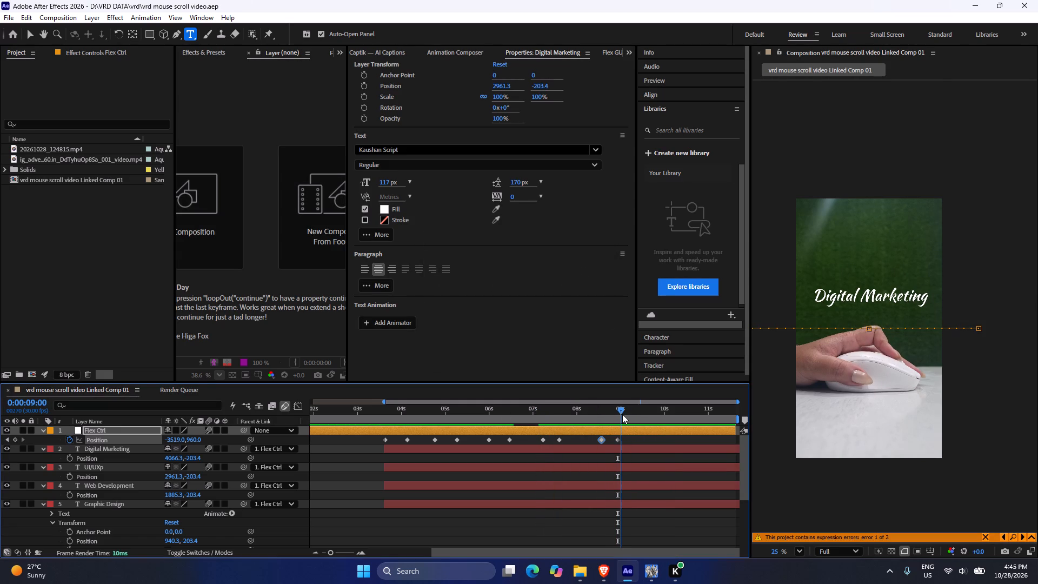
pyautogui.moveTo(622, 414); pyautogui.dragTo(649, 422)
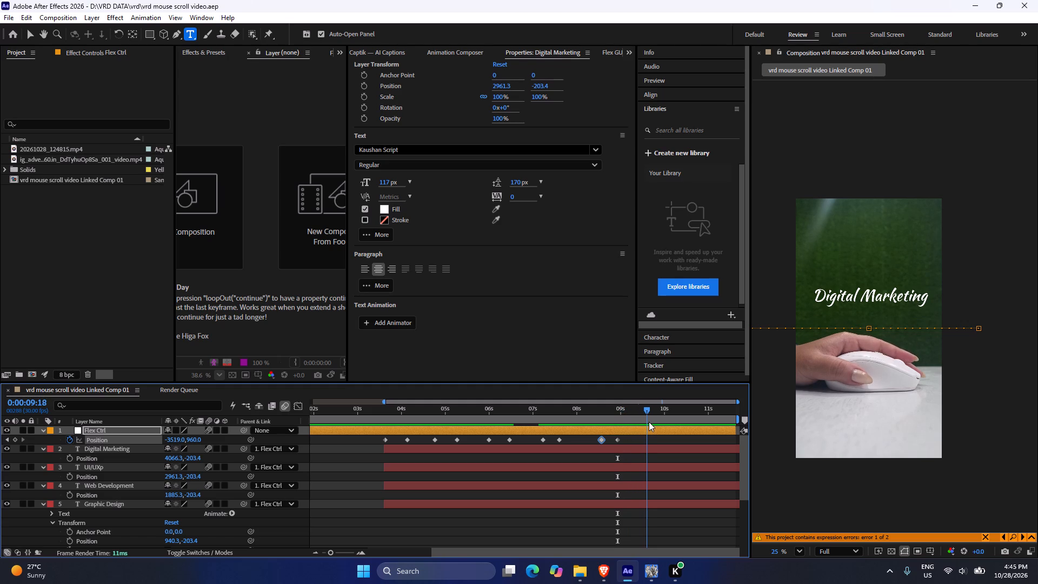
pyautogui.moveTo(649, 422); pyautogui.dragTo(650, 422)
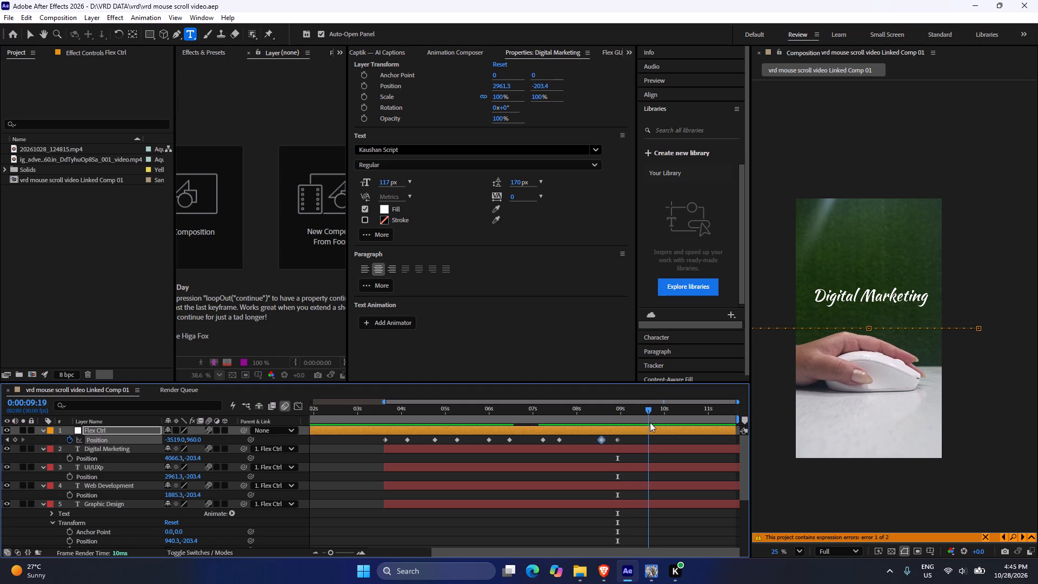
pyautogui.moveTo(650, 422); pyautogui.dragTo(663, 422)
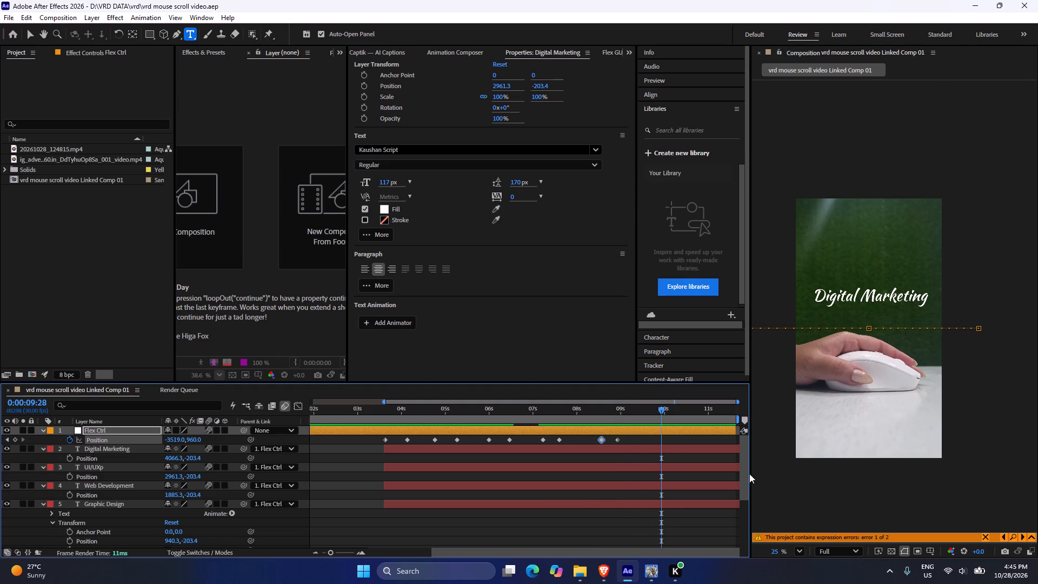
pyautogui.moveTo(746, 476); pyautogui.dragTo(739, 473)
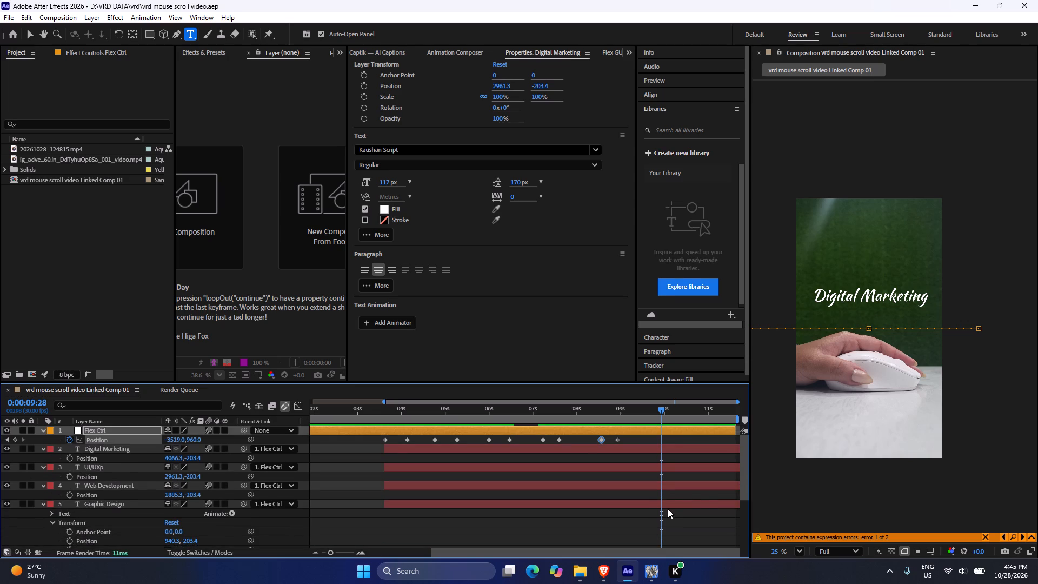
pyautogui.click(668, 509)
pyautogui.click(666, 506)
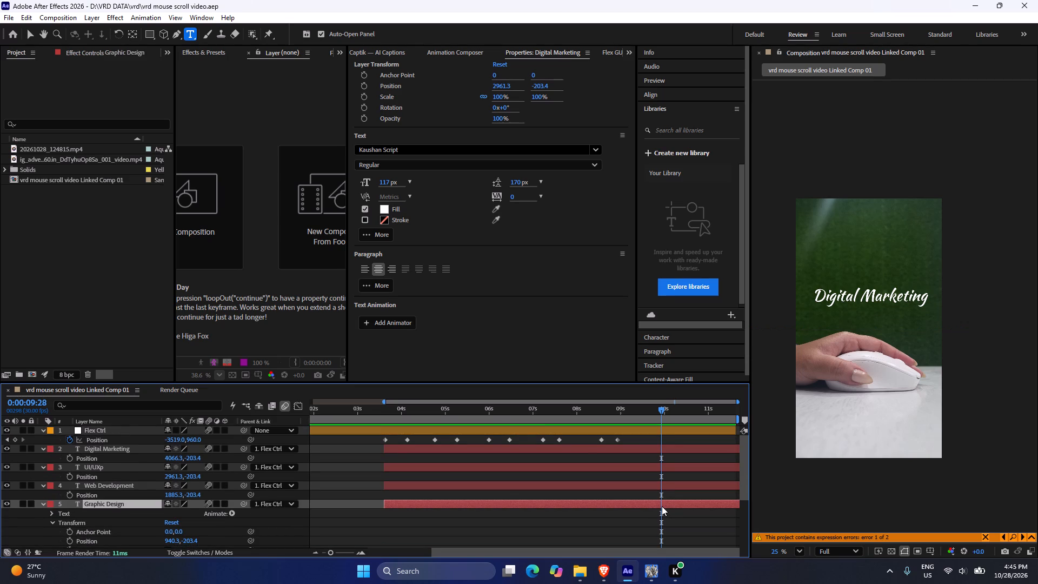
pyautogui.hotkey('alt', ']')
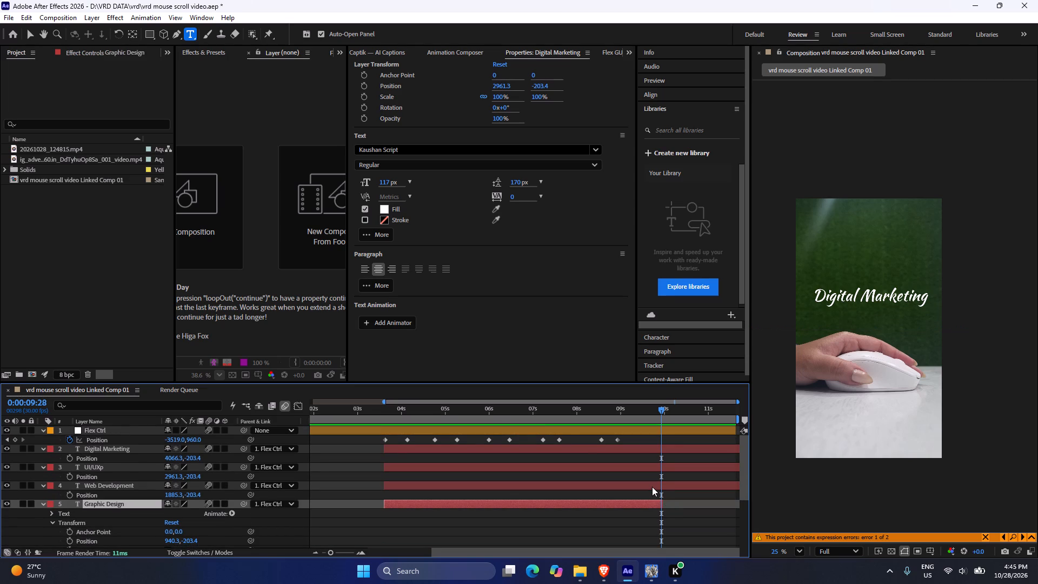
pyautogui.keyDown('alt'); pyautogui.click(652, 487); pyautogui.keyUp('alt')
pyautogui.hotkey('alt', ']')
pyautogui.keyDown('alt'); pyautogui.click(669, 466); pyautogui.keyUp('alt')
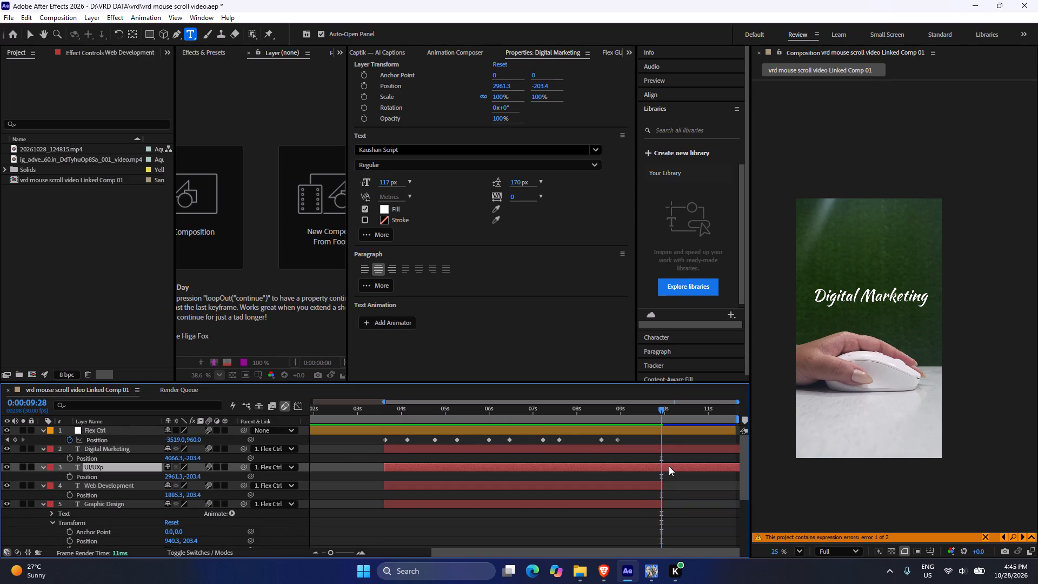
pyautogui.hotkey('alt', ']')
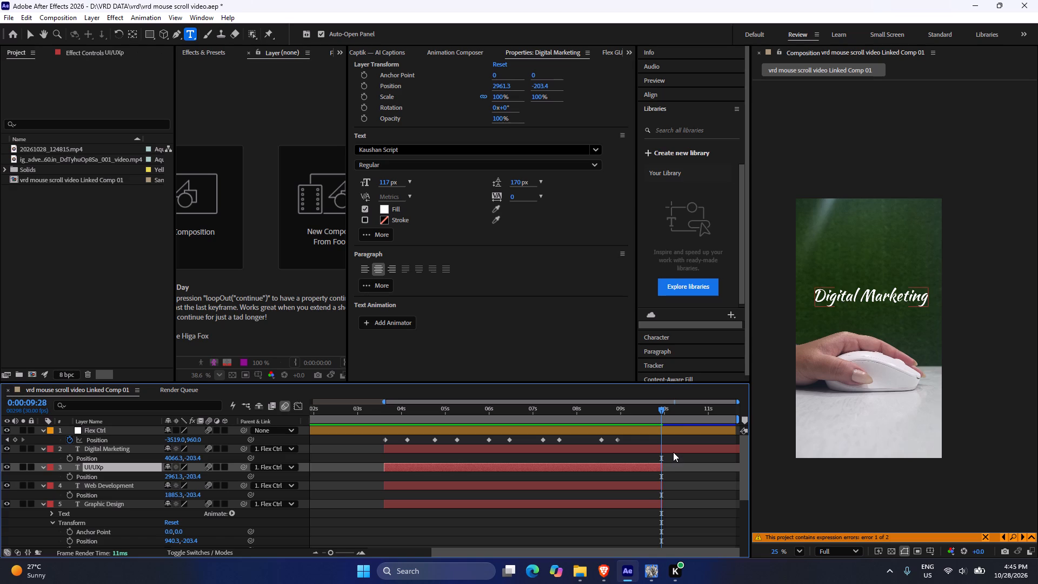
pyautogui.keyDown('alt'); pyautogui.click(673, 452); pyautogui.keyUp('alt')
pyautogui.hotkey('alt', ']')
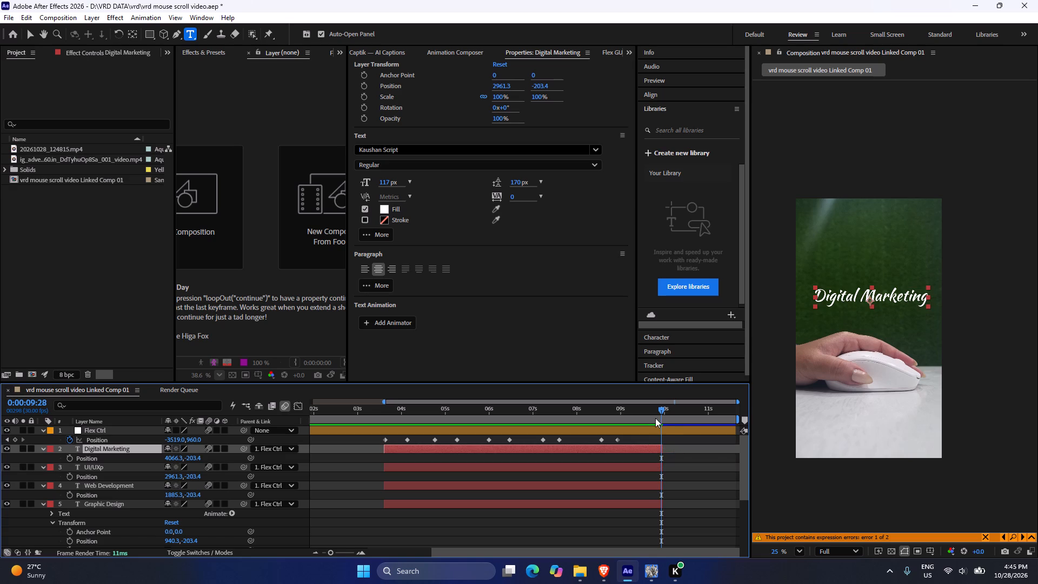
# Trim the ends of the Flex Ctrl and Branding layers to 9:28.
pyautogui.keyDown('alt'); pyautogui.click(670, 431); pyautogui.keyUp('alt')
pyautogui.hotkey('alt', ']')
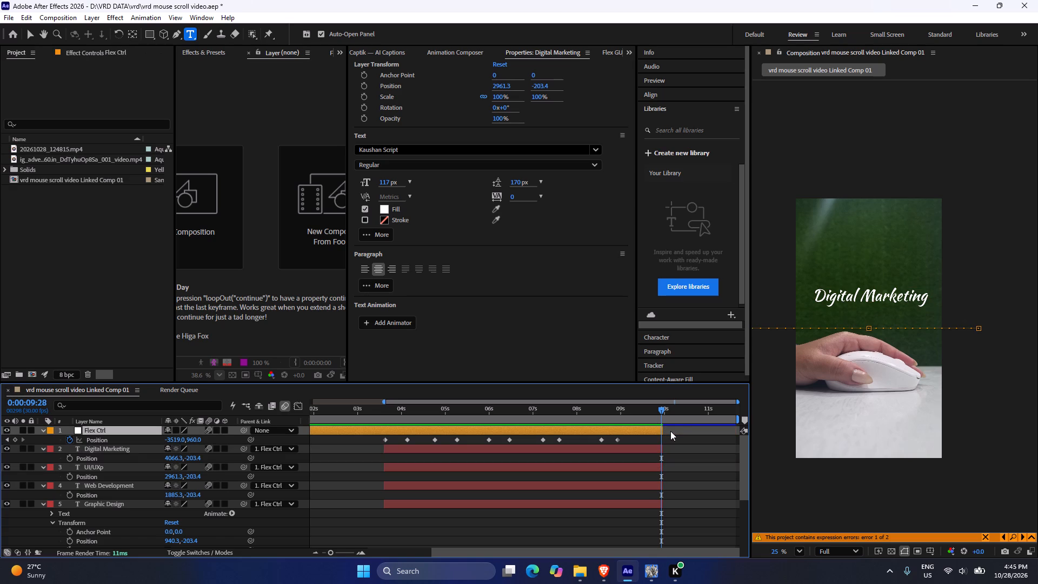
pyautogui.scroll(-4, 678, 463)
pyautogui.click(674, 484)
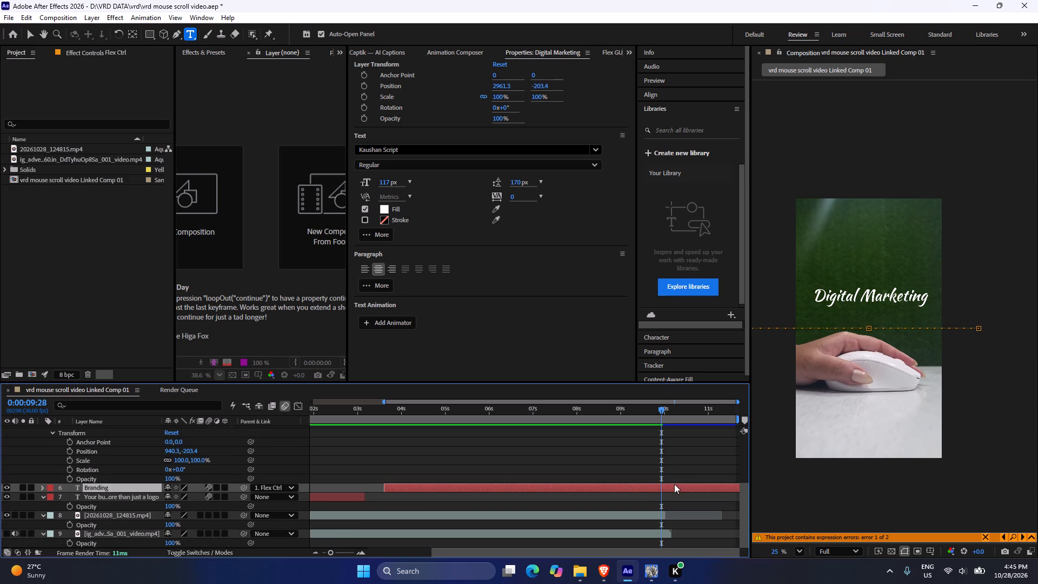
pyautogui.hotkey('alt', ']')
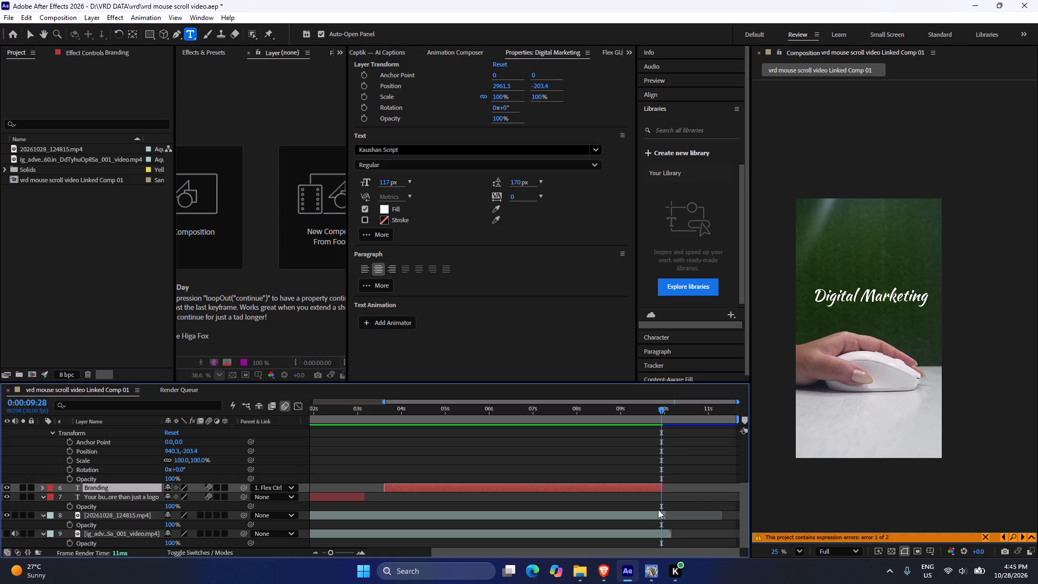
# Trim the ends of the 20261028_124815.mp4 and ig_adv…001_video.mp4 video layers to 9:28.
pyautogui.click(654, 514)
pyautogui.hotkey('alt', ']')
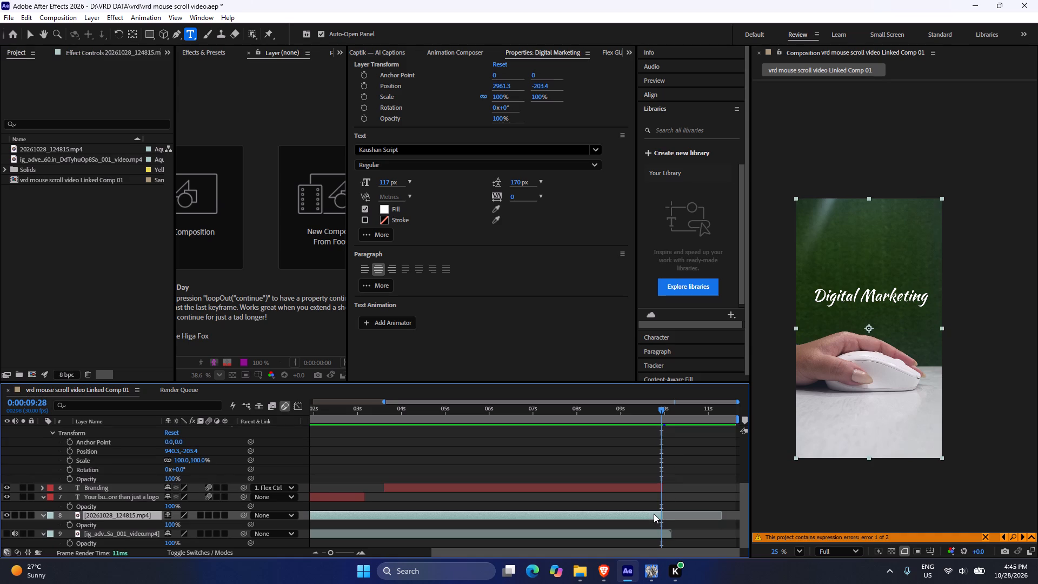
pyautogui.keyDown('alt'); pyautogui.click(664, 531); pyautogui.keyUp('alt')
pyautogui.hotkey('alt', ']')
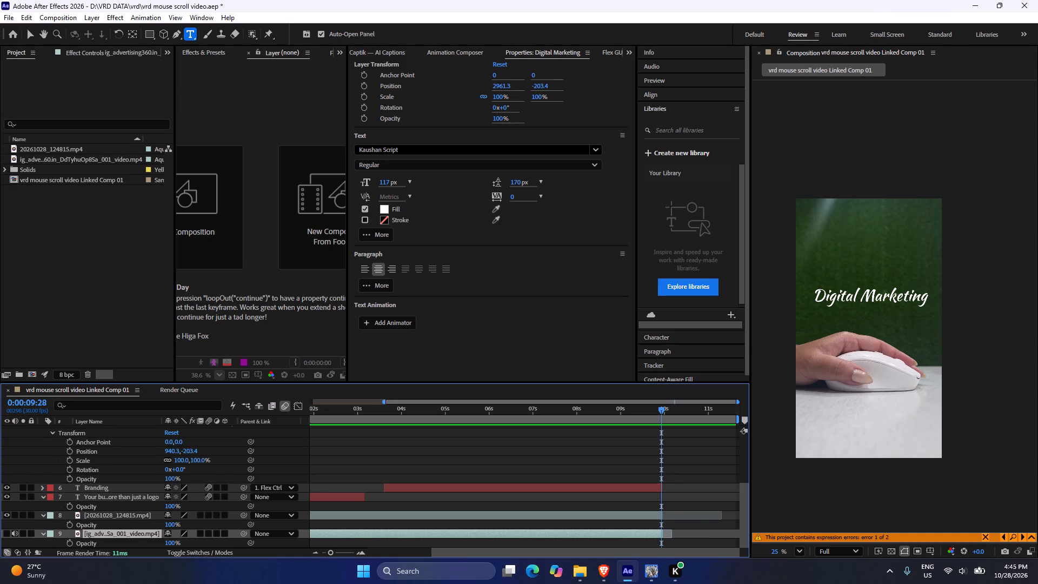
pyautogui.scroll(-4, 693, 481)
pyautogui.scroll(7, 693, 481)
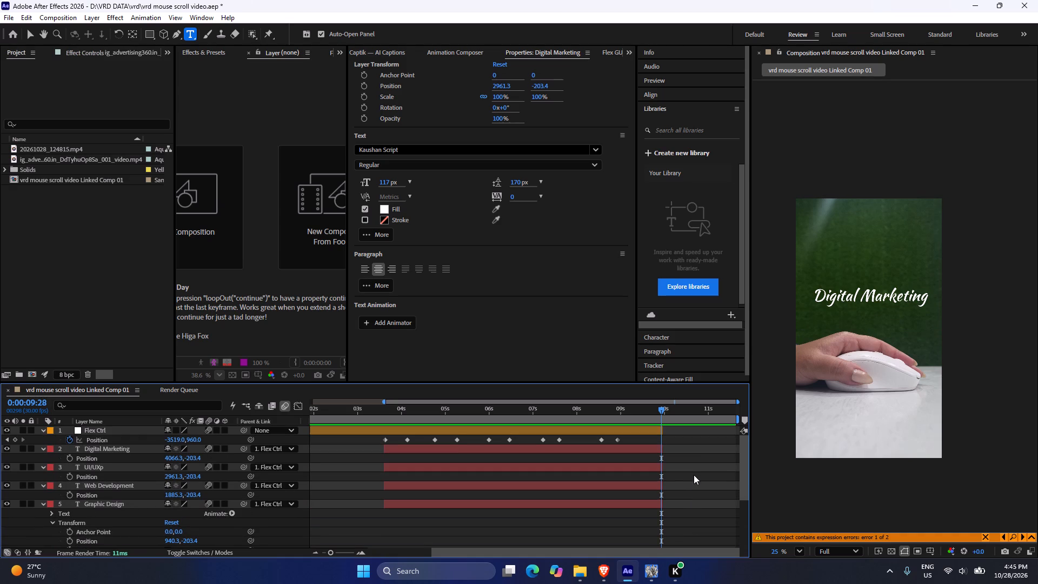
# Switch to the Downloads folder in File Explorer.
pyautogui.click(580, 573)
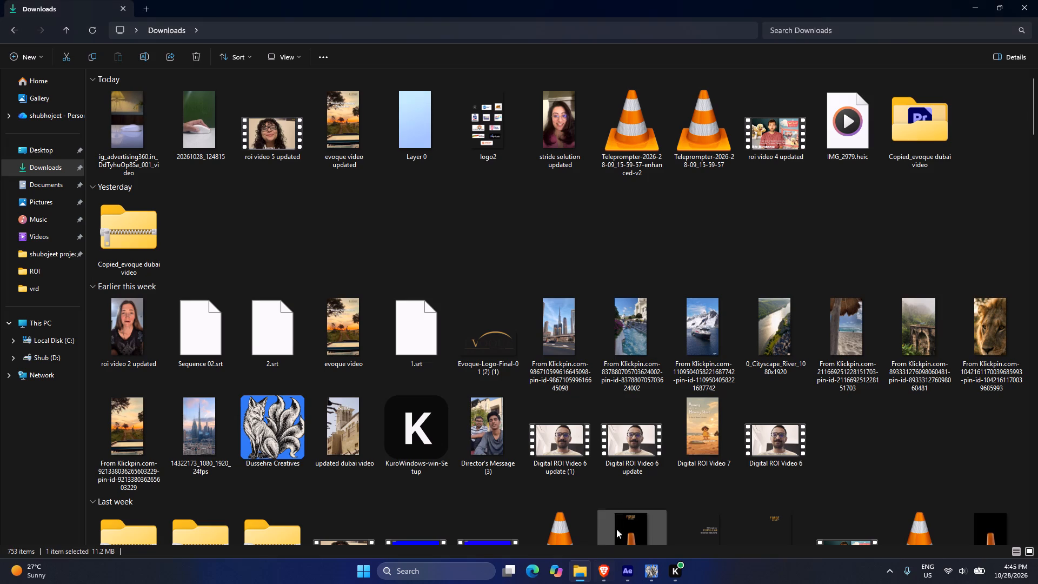
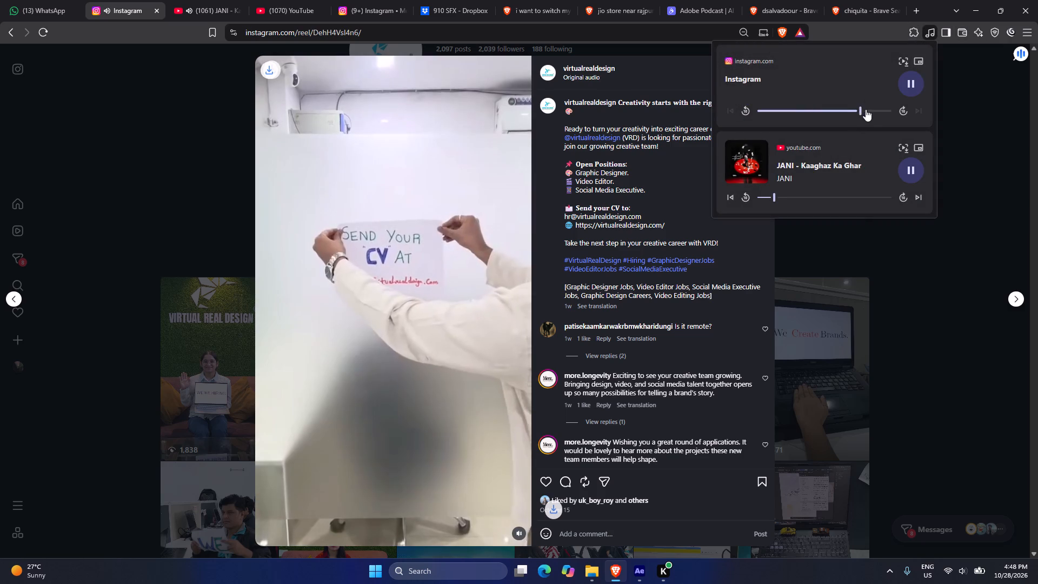
# Skip ahead through the open virtualrealdesign reel to check its ending, and leave the reel.
pyautogui.click(866, 109)
pyautogui.click(870, 109)
pyautogui.click(879, 109)
pyautogui.click(884, 330)
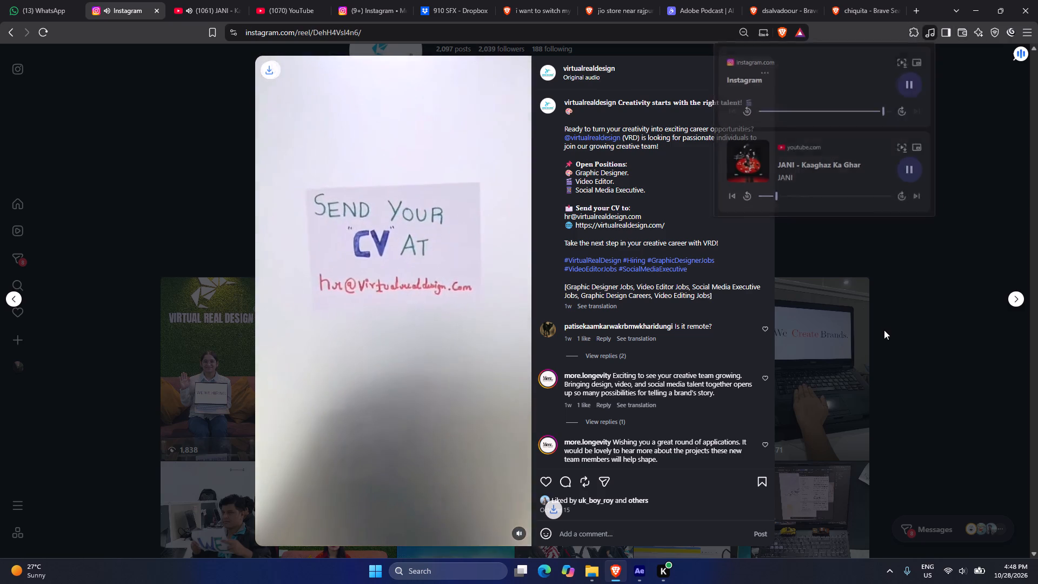
# Download the virtualrealdesign "We're Hiring" reel of the woman in red on the sofa to the Downloads folder, keeping the suggested file name.
pyautogui.scroll(-5, 851, 229)
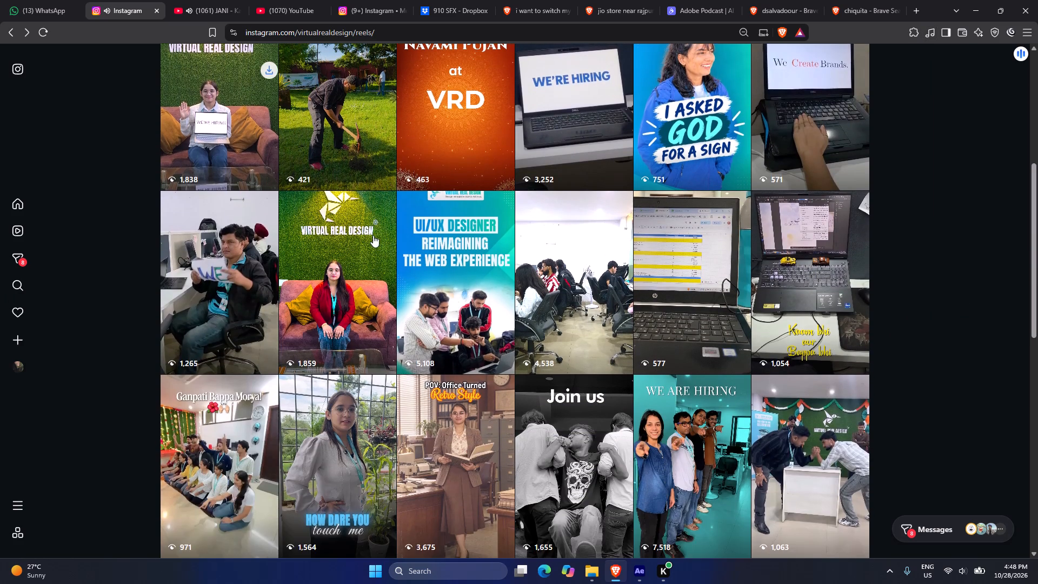
pyautogui.click(348, 225)
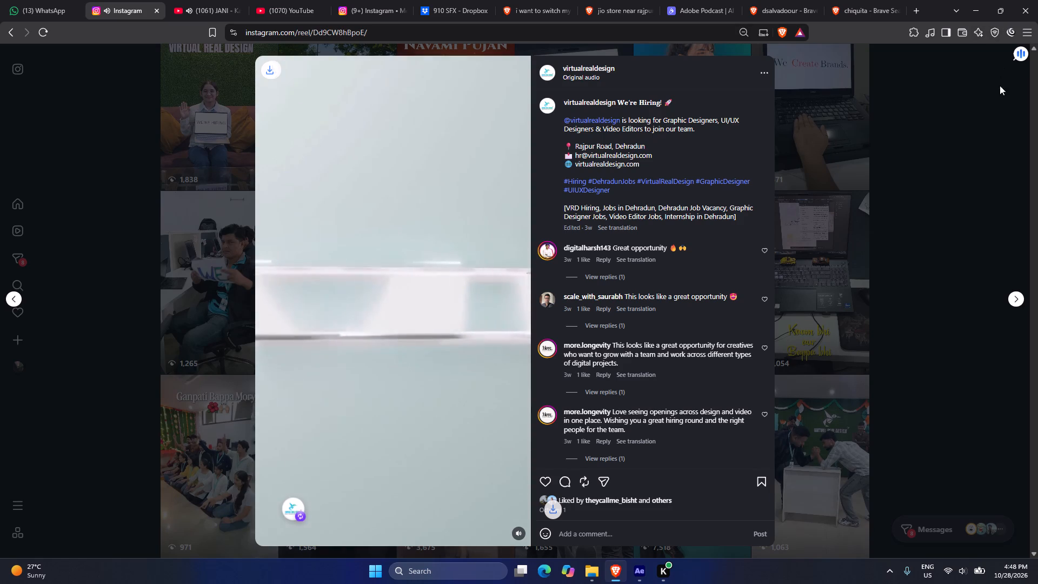
pyautogui.click(402, 278)
pyautogui.click(258, 64)
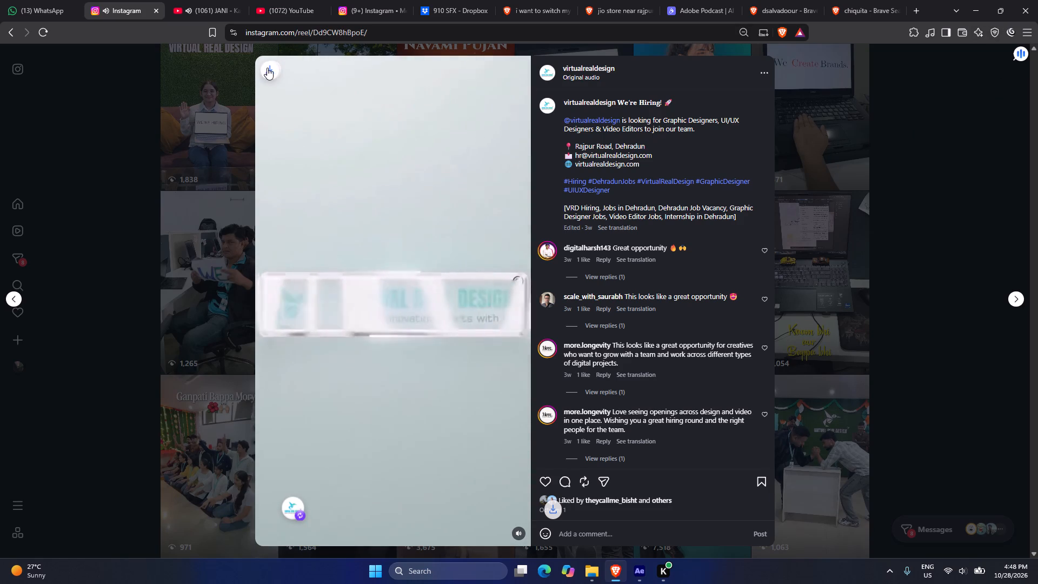
pyautogui.click(267, 68)
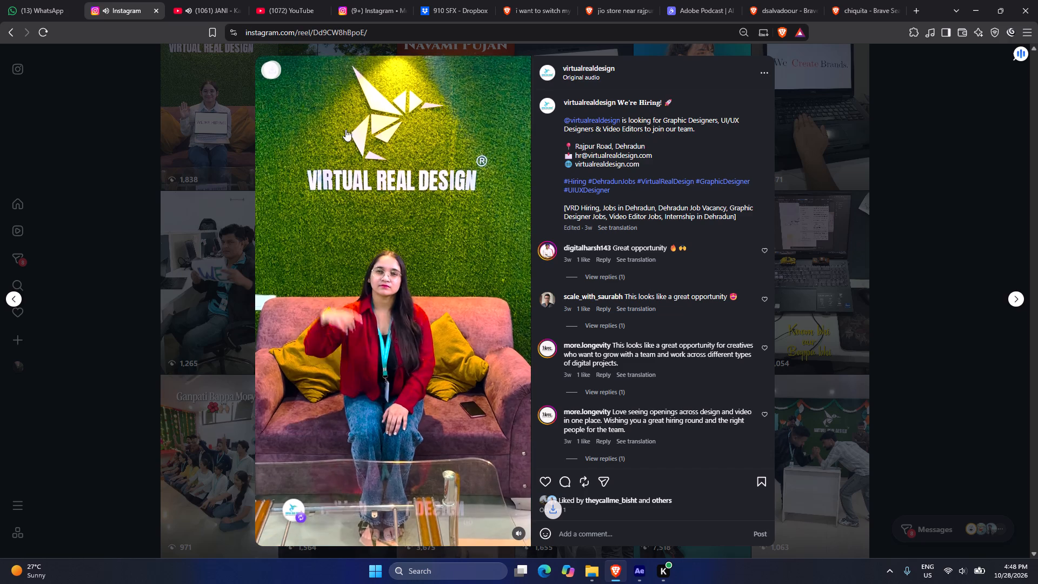
pyautogui.click(271, 69)
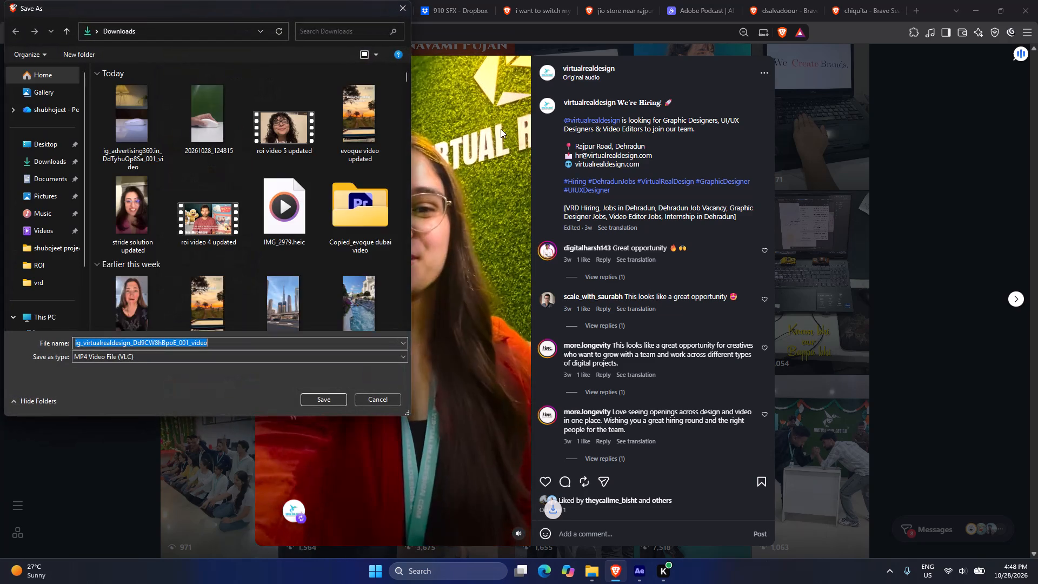
pyautogui.click(331, 399)
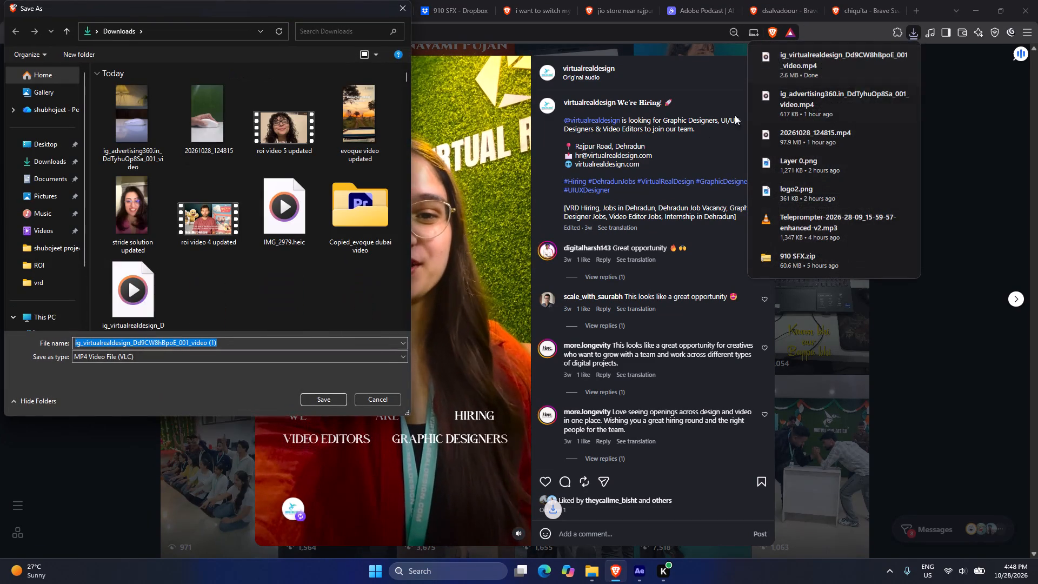
# Import the downloaded ig_virtualrealdesign_Dd9CW8hBpoE_001_video.mp4 into the After Effects project.
pyautogui.moveTo(795, 63); pyautogui.dragTo(640, 569)
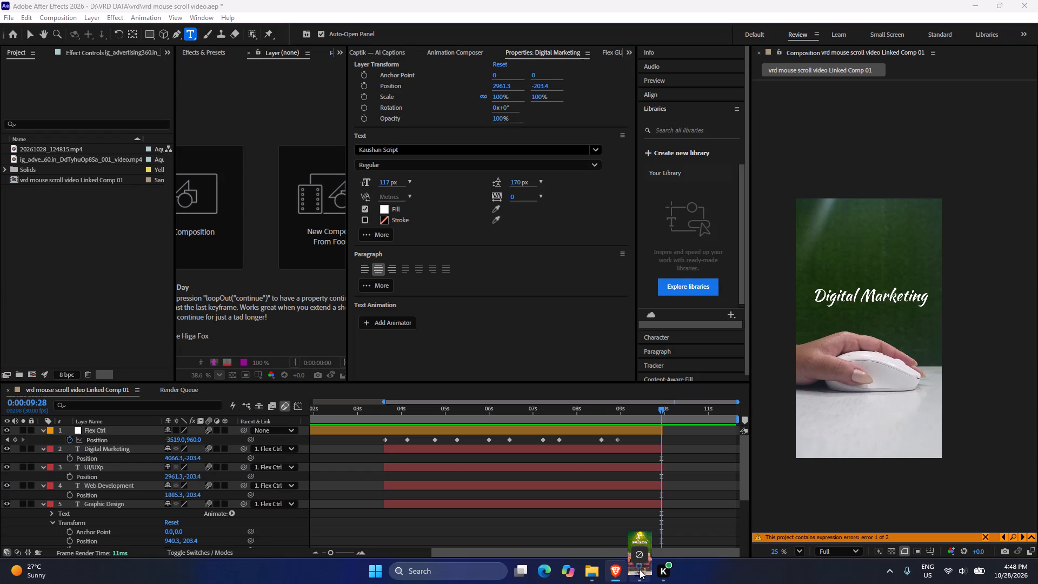
pyautogui.moveTo(640, 569); pyautogui.dragTo(195, 387)
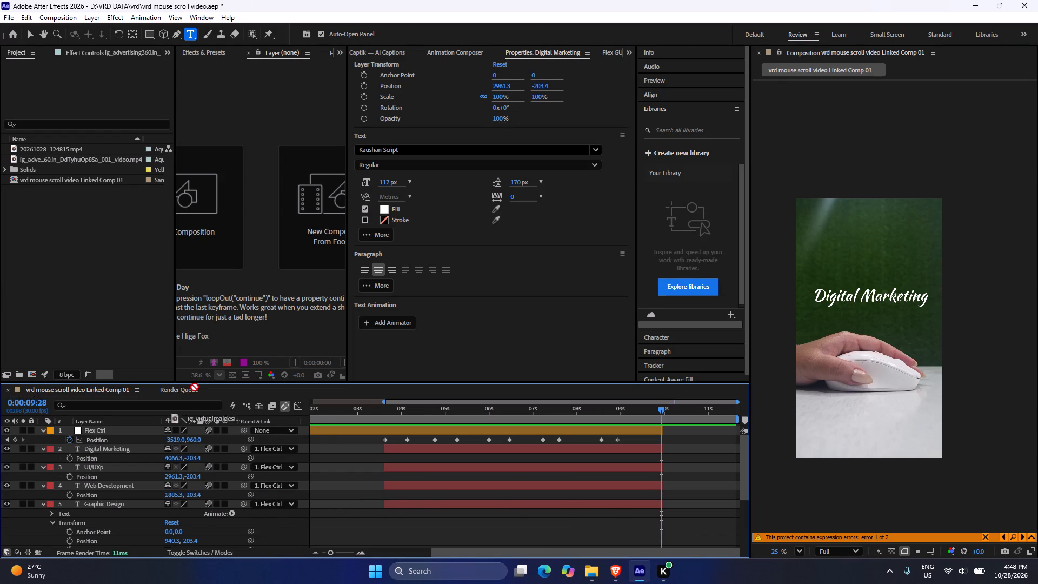
pyautogui.moveTo(195, 387); pyautogui.dragTo(61, 210)
# Open the imported virtualrealdesign reel as footage and set its In point to 0:00:09:17, where the logo outro animates.
pyautogui.click(48, 162)
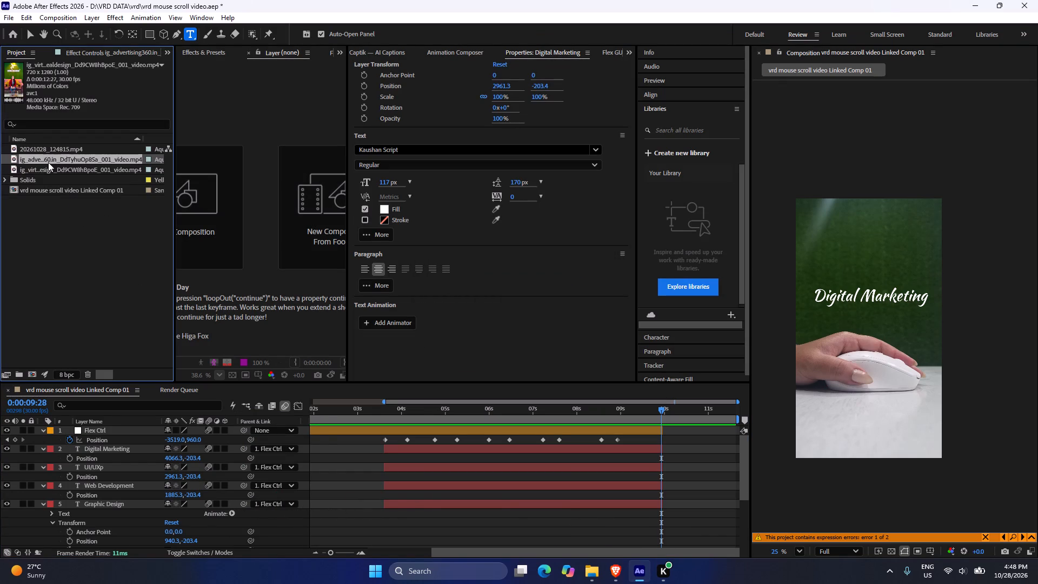
pyautogui.doubleClick(50, 169)
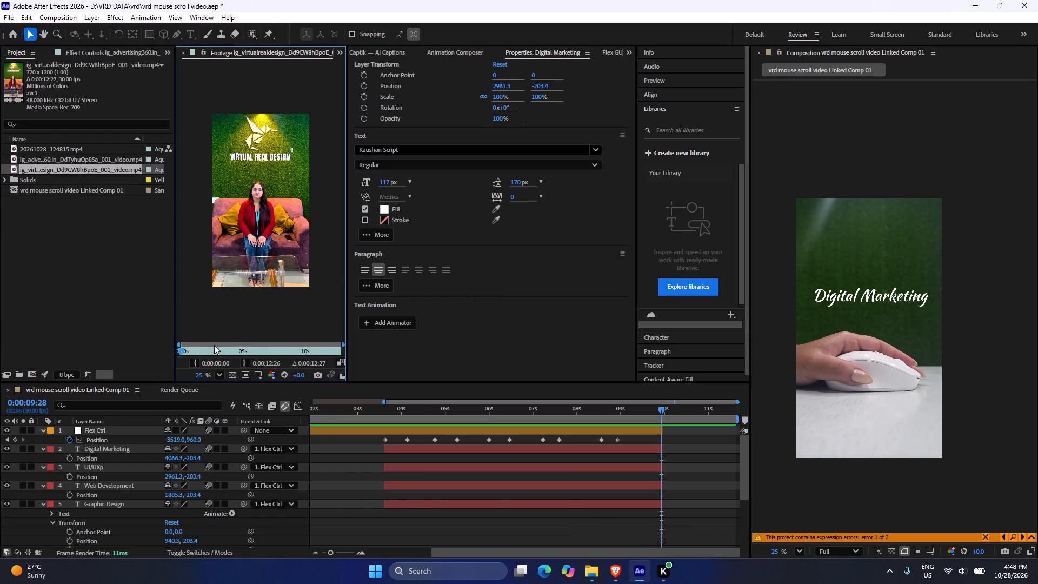
pyautogui.moveTo(191, 351); pyautogui.dragTo(302, 358)
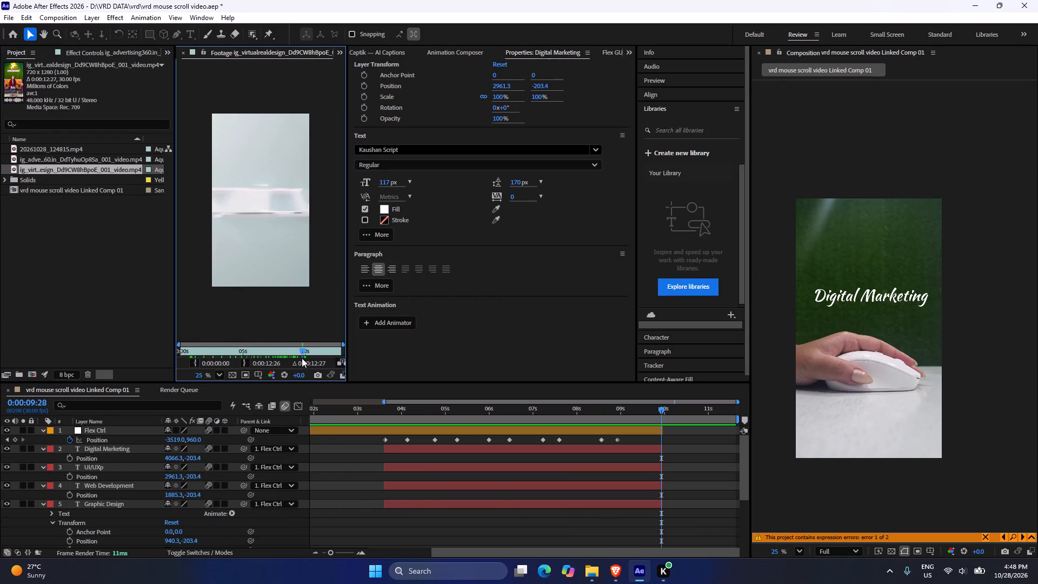
pyautogui.moveTo(302, 358); pyautogui.dragTo(300, 357)
pyautogui.click(196, 364)
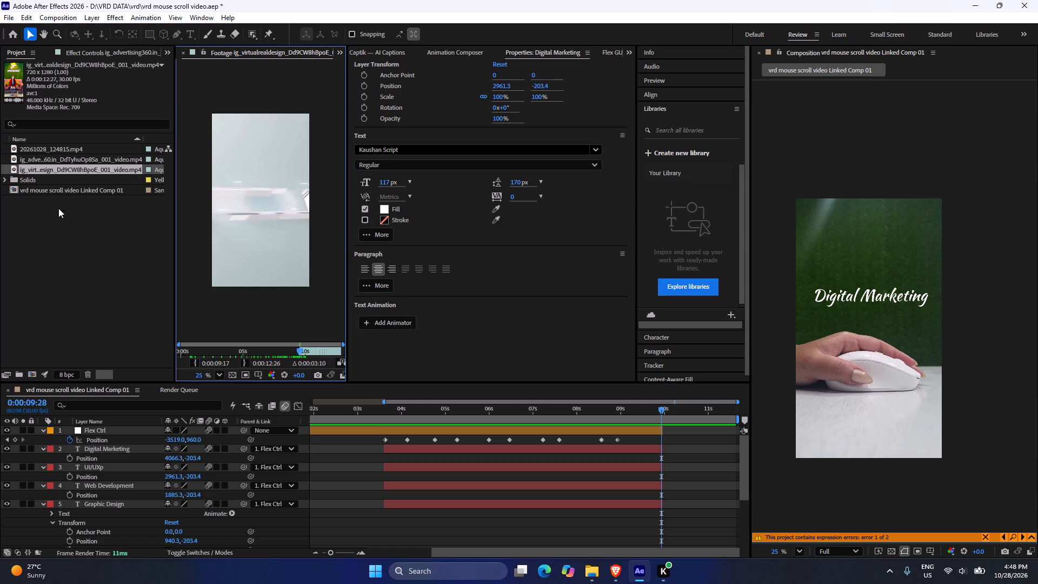
# Add the ig_virt…esign_Dd9CW8hBpoE_001_video.mp4 footage to the composition as the top layer, starting where the other layers end.
pyautogui.moveTo(38, 169); pyautogui.dragTo(677, 435)
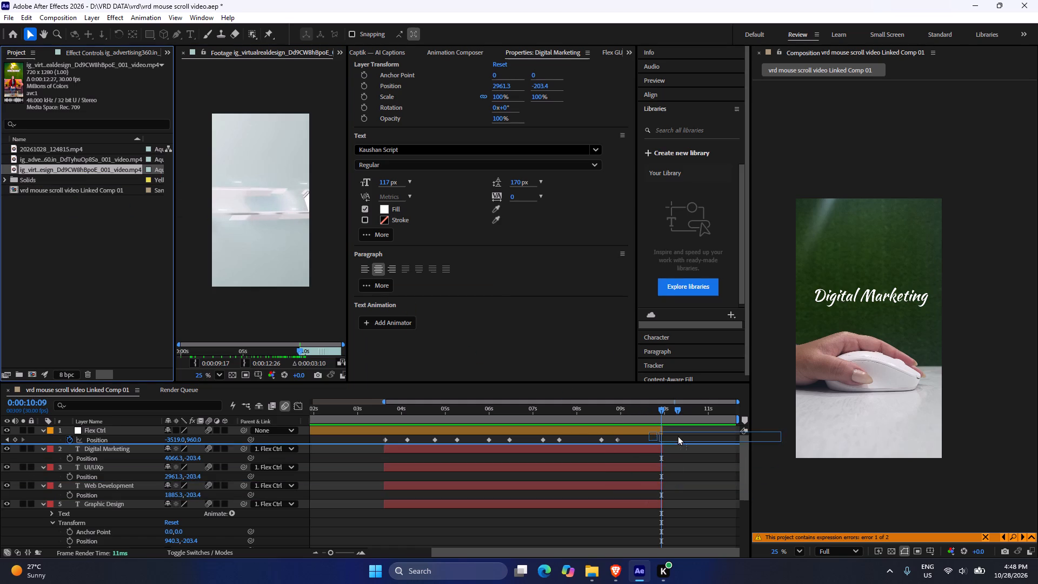
pyautogui.moveTo(677, 435); pyautogui.dragTo(675, 427)
pyautogui.moveTo(691, 432); pyautogui.dragTo(685, 432)
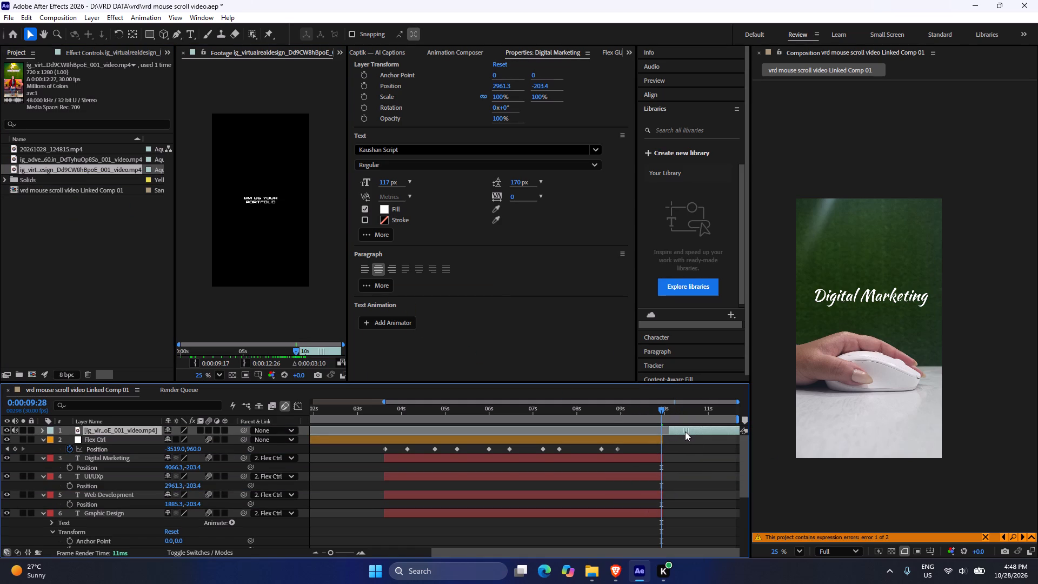
pyautogui.moveTo(685, 432); pyautogui.dragTo(680, 430)
pyautogui.moveTo(661, 408); pyautogui.dragTo(663, 409)
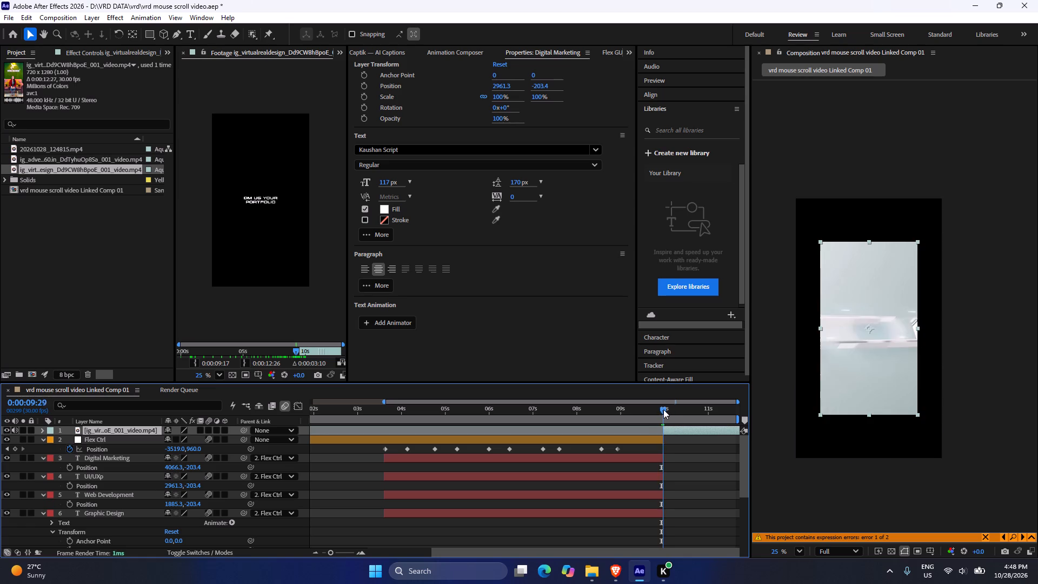
pyautogui.moveTo(663, 409); pyautogui.dragTo(661, 413)
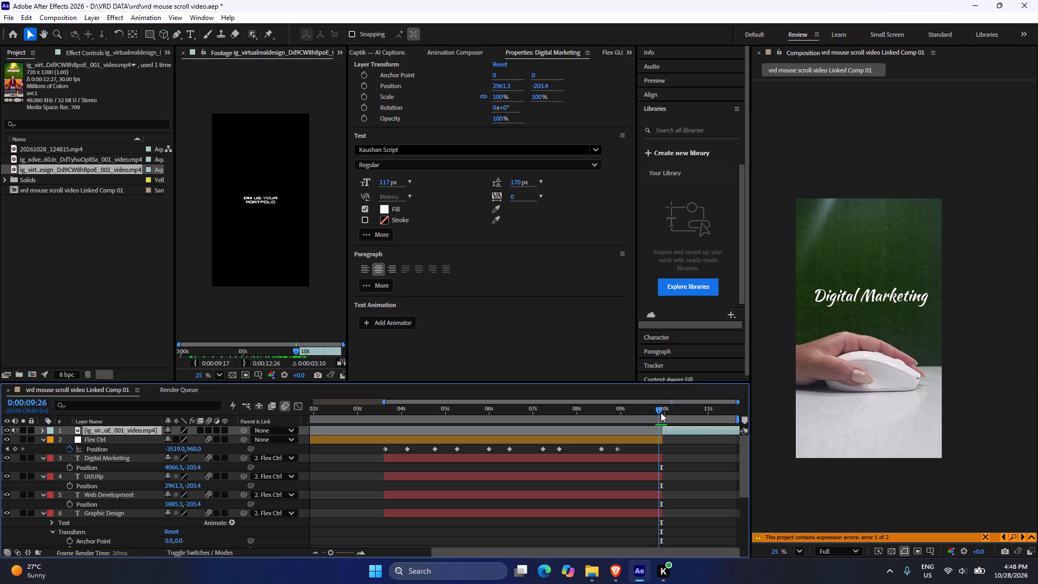
pyautogui.moveTo(661, 413); pyautogui.dragTo(735, 430)
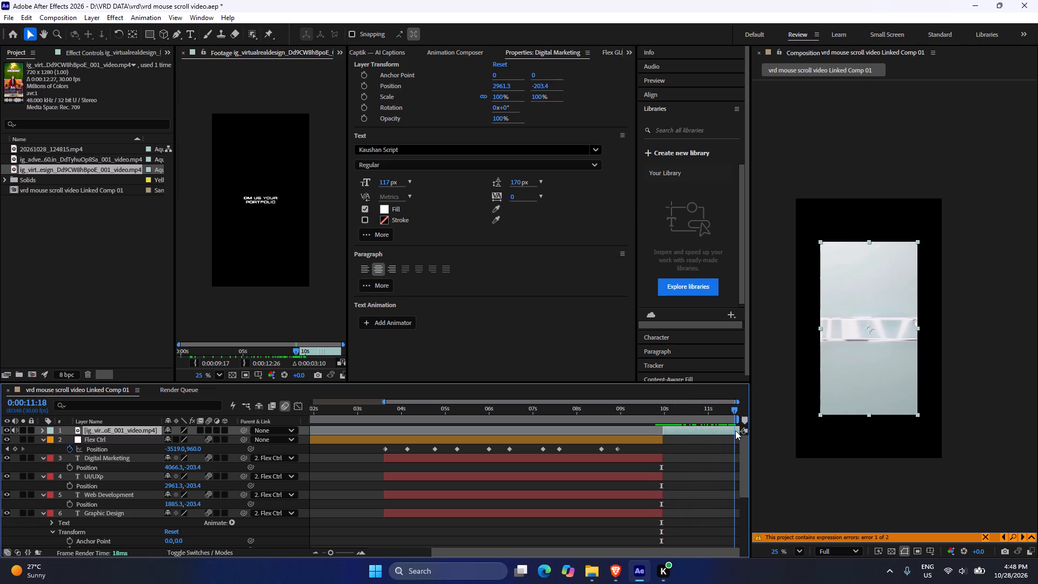
pyautogui.moveTo(735, 430); pyautogui.dragTo(762, 435)
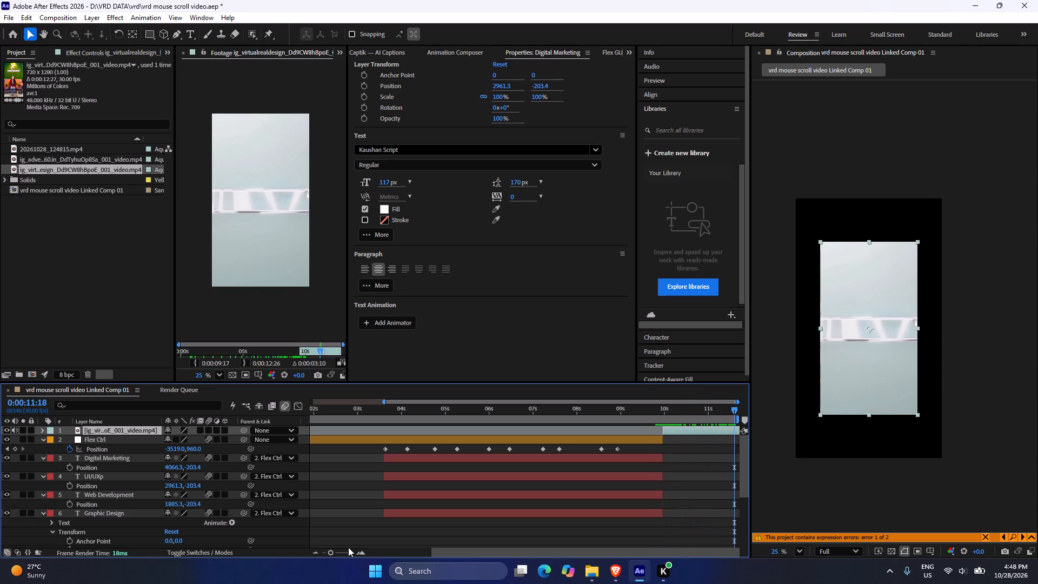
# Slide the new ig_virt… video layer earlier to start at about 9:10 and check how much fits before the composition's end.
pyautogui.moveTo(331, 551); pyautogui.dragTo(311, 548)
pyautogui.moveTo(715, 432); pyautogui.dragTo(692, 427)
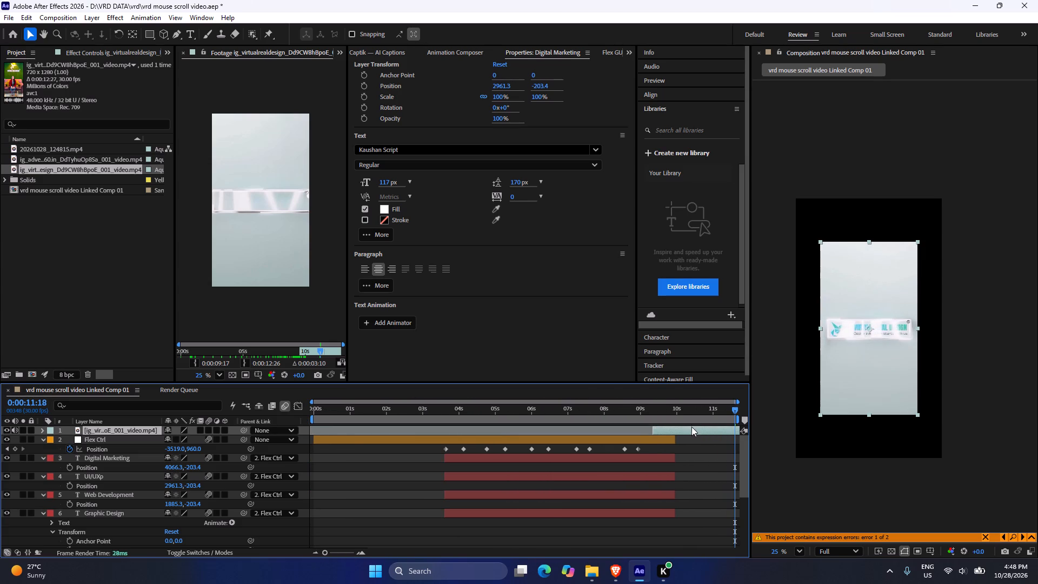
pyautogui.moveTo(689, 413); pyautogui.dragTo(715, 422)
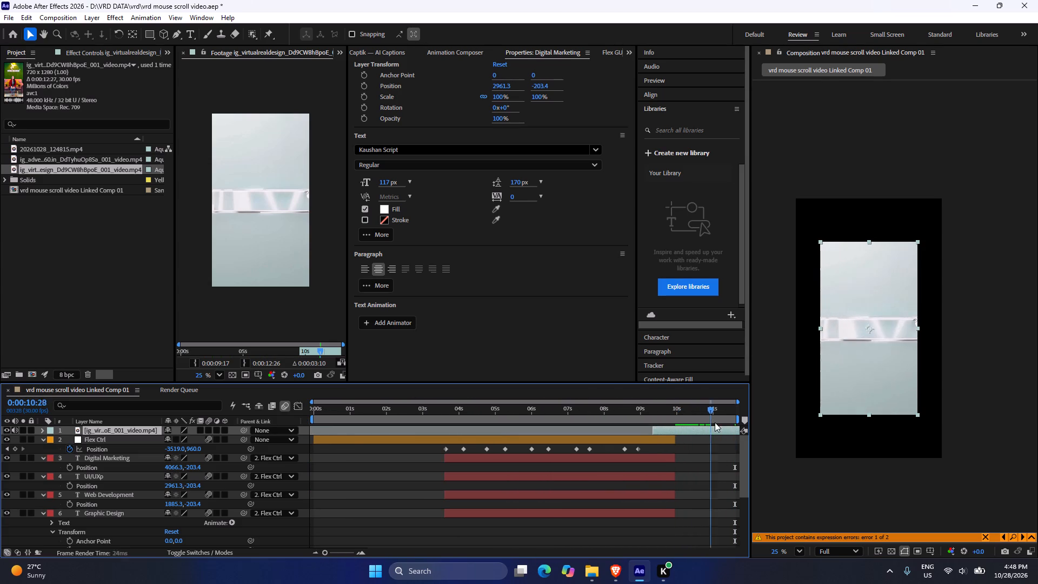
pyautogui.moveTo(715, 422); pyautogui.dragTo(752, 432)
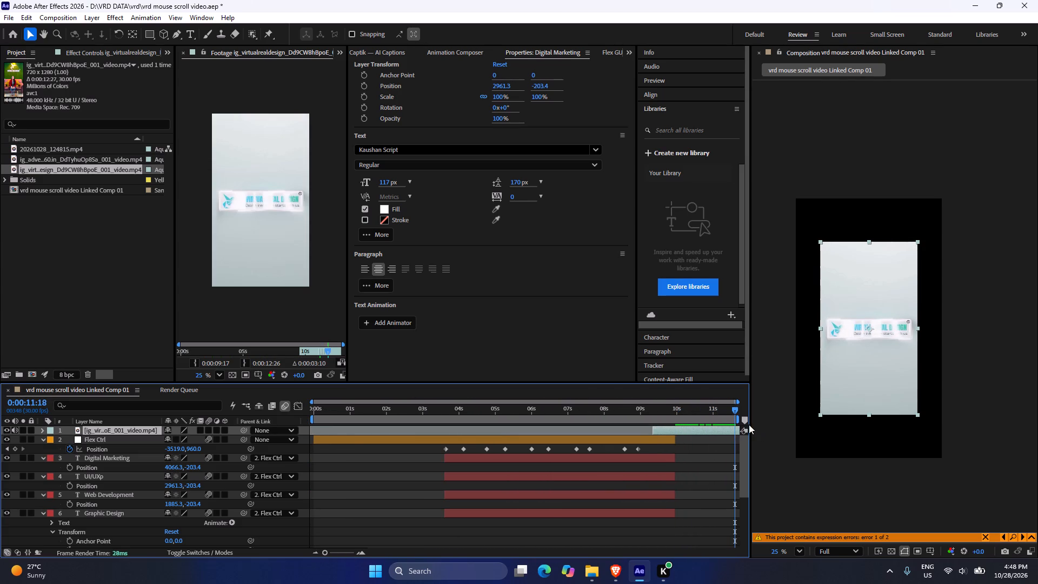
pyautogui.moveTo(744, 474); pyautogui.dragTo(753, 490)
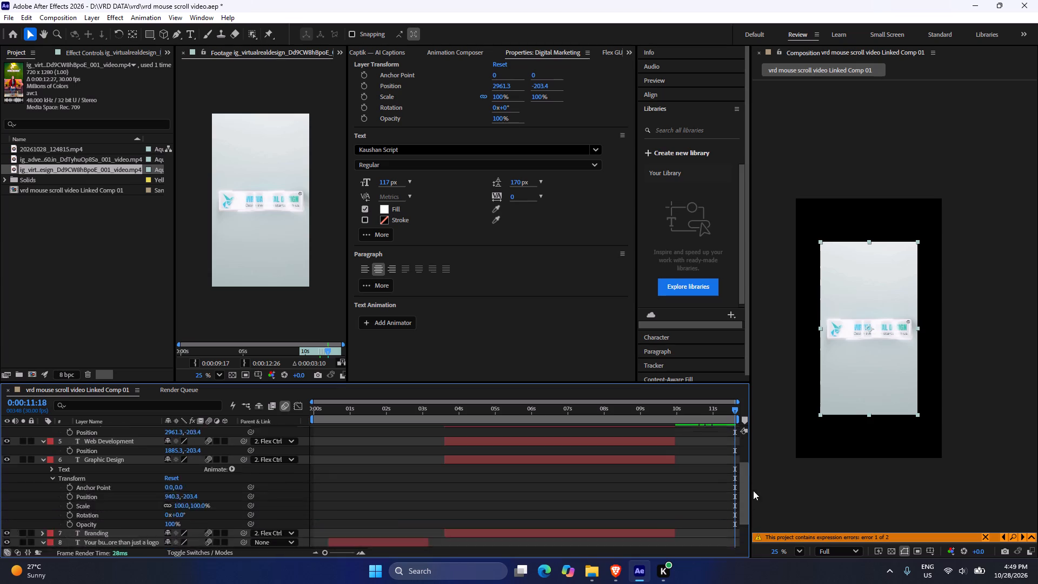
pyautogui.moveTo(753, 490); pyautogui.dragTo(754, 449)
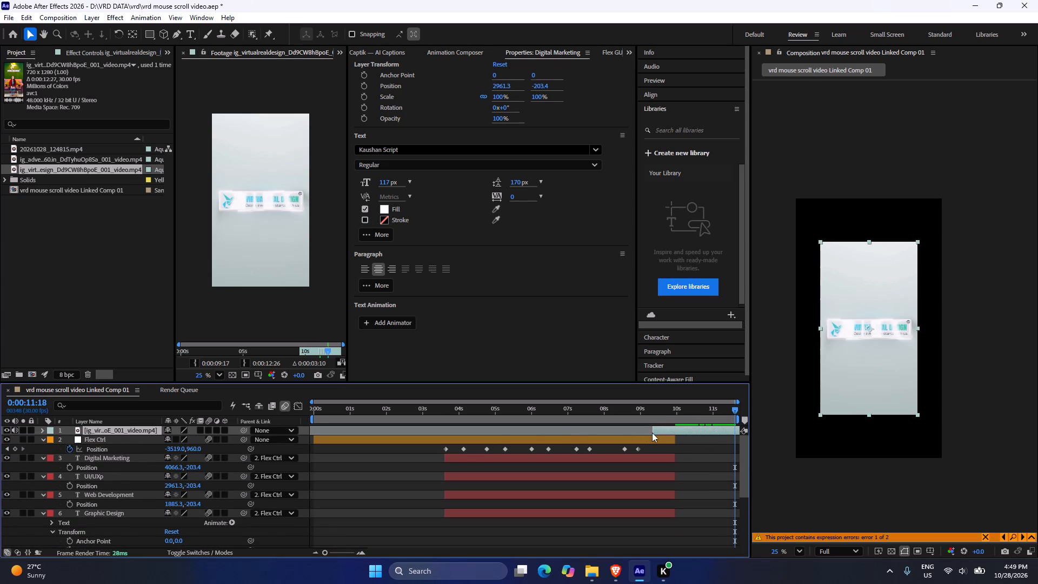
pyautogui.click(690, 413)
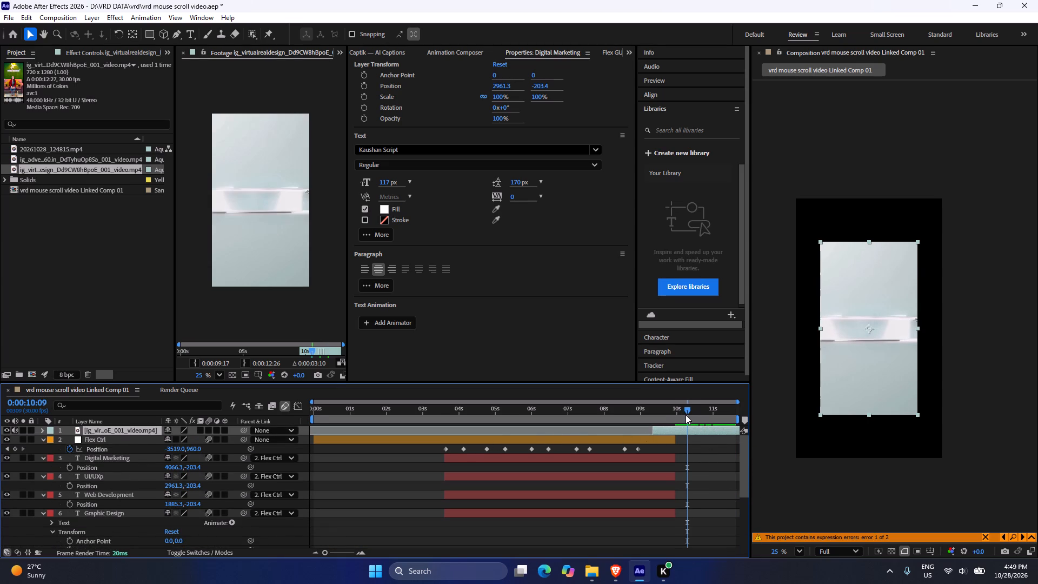
# Save the project.
pyautogui.hotkey('ctrl', 's')
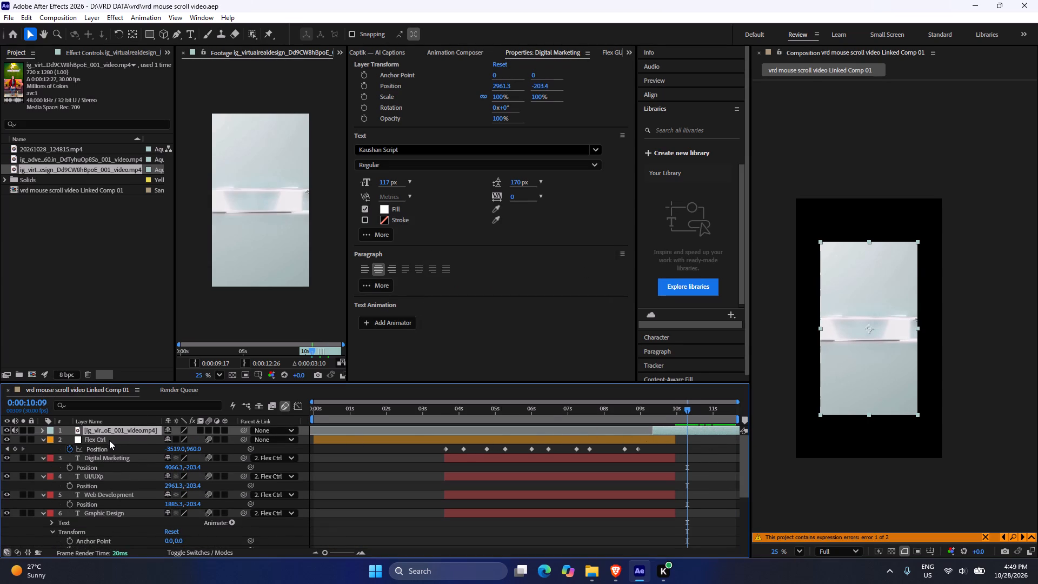
# Set the duration of vrd mouse scroll video Linked Comp 01 to 0:00:15:19.
pyautogui.click(108, 440)
pyautogui.scroll(-4, 107, 438)
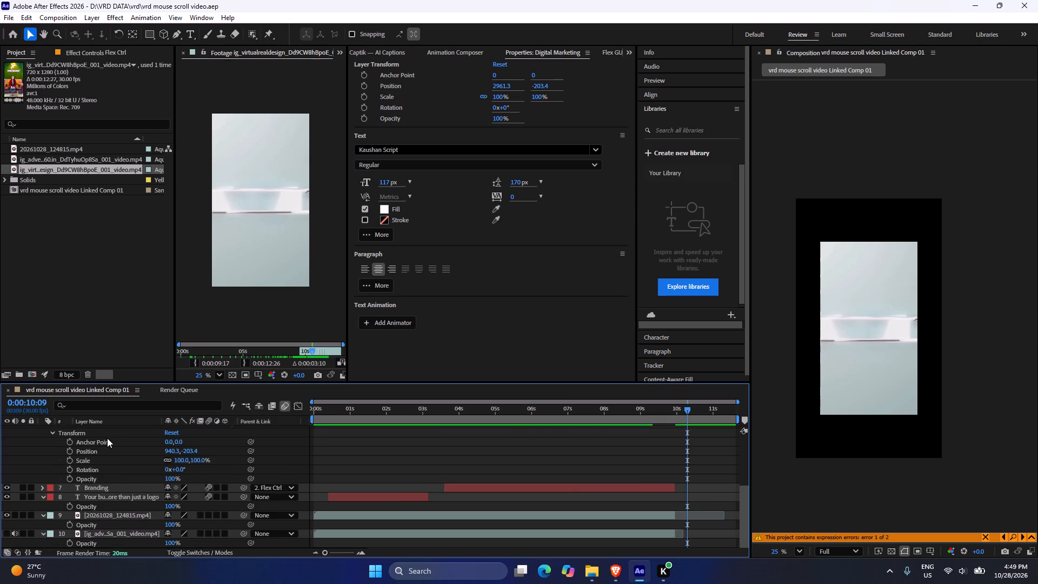
pyautogui.scroll(8, 107, 438)
pyautogui.rightClick(48, 391)
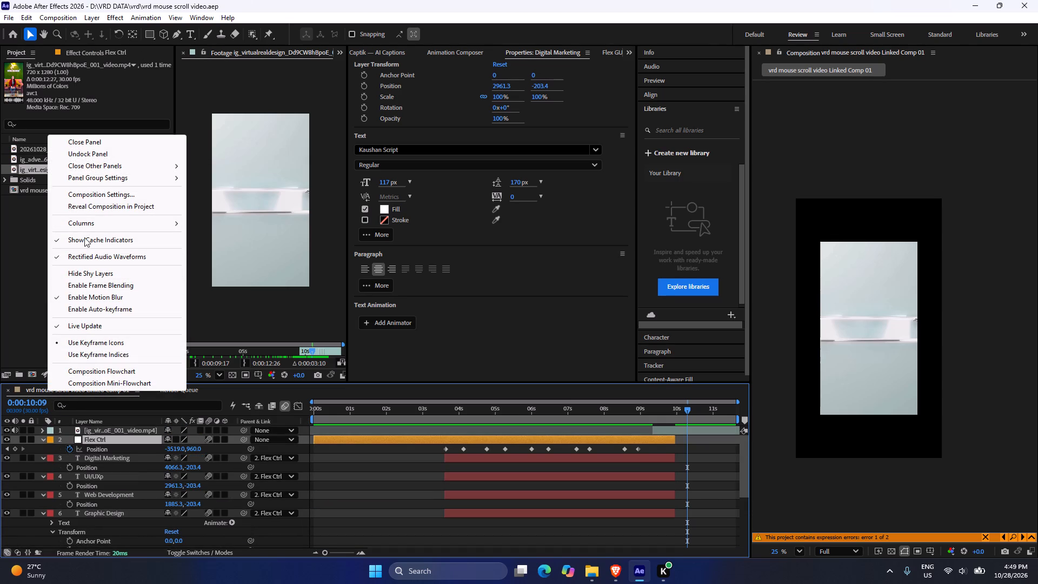
pyautogui.click(92, 193)
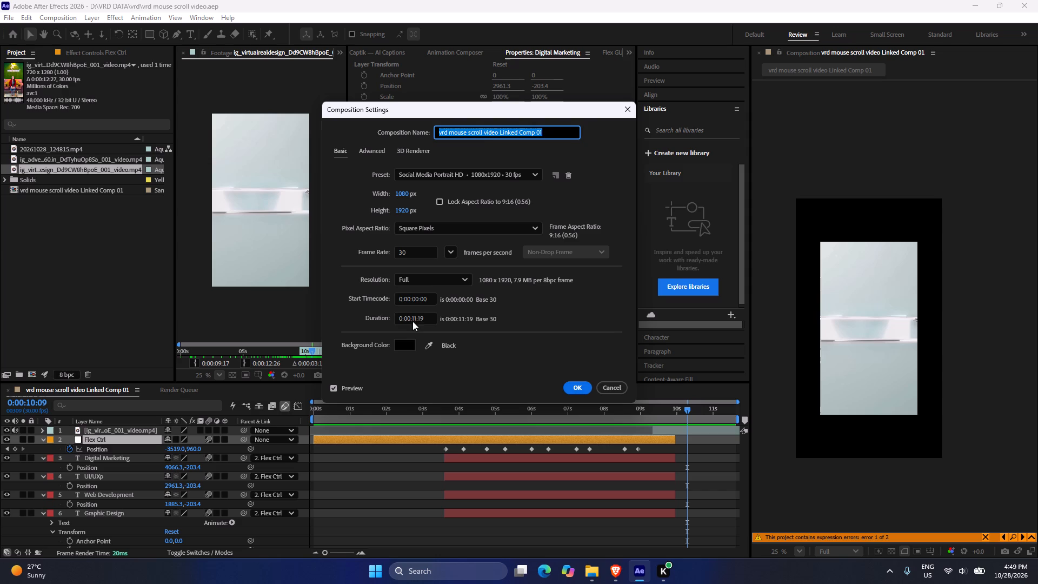
pyautogui.click(383, 315)
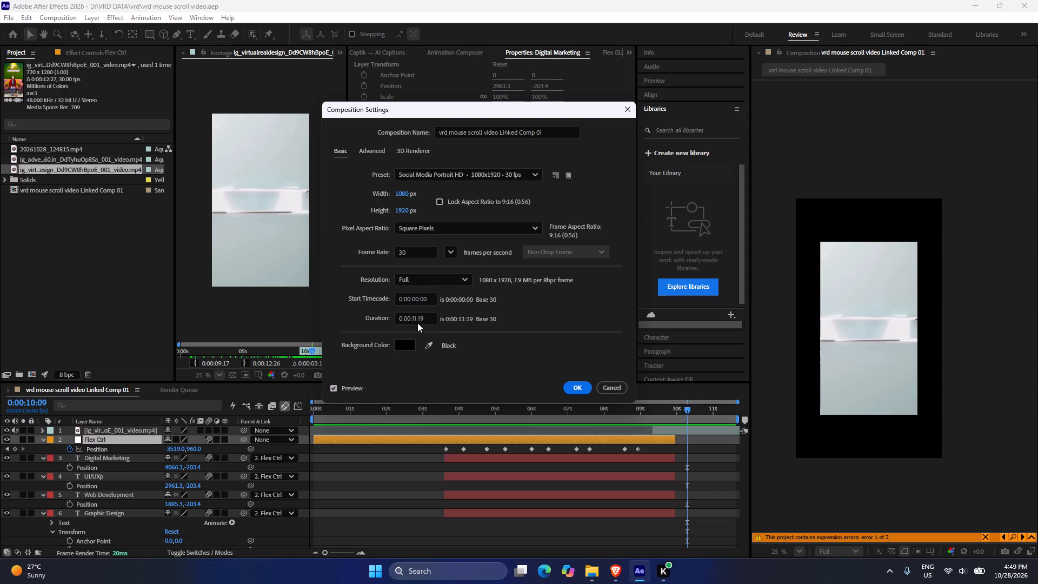
pyautogui.click(416, 318)
pyautogui.press('BackSpace')
pyautogui.press('5')
pyautogui.click(494, 323)
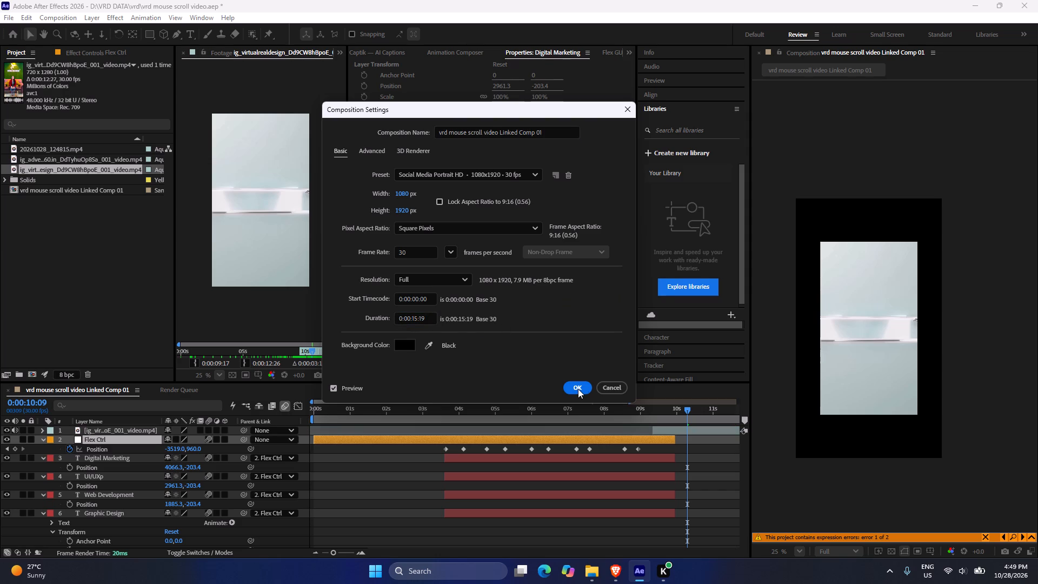
pyautogui.click(578, 389)
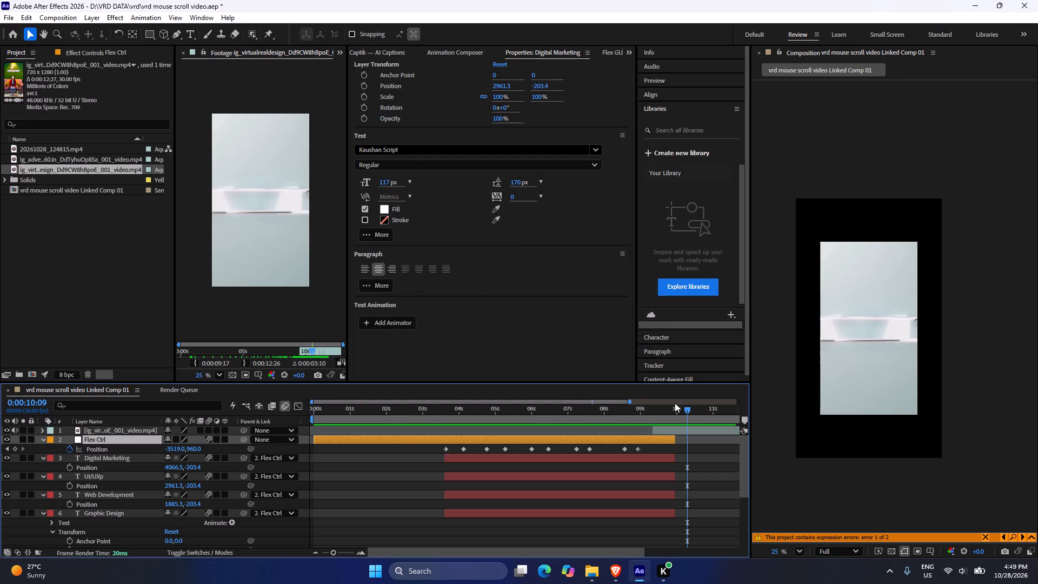
# Move the ig_virt… video layer to start at 9:29, directly after the Flex Ctrl and text layers end.
pyautogui.moveTo(690, 409); pyautogui.dragTo(548, 418)
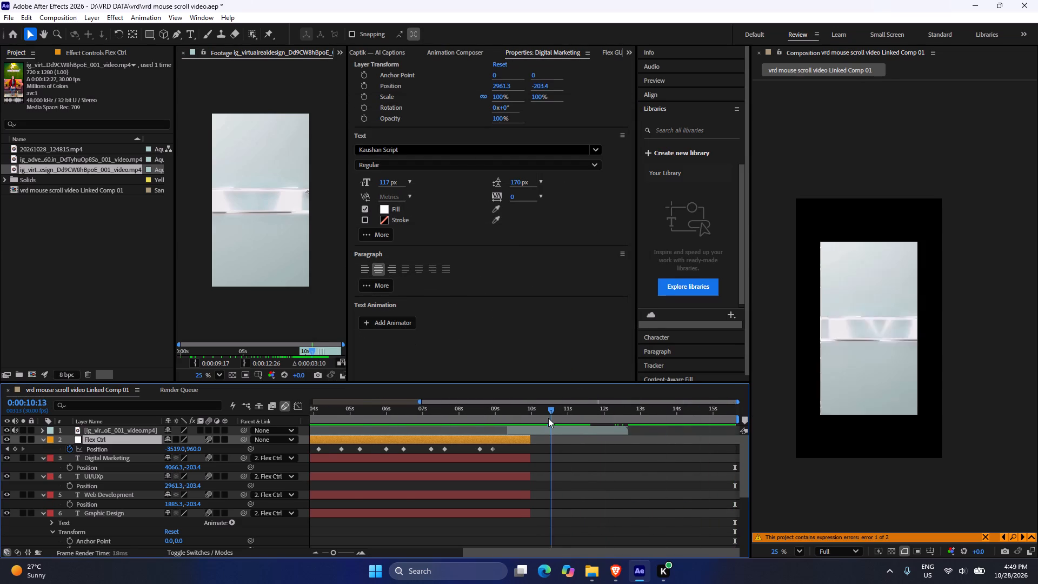
pyautogui.moveTo(548, 418); pyautogui.dragTo(568, 419)
pyautogui.moveTo(570, 429); pyautogui.dragTo(580, 430)
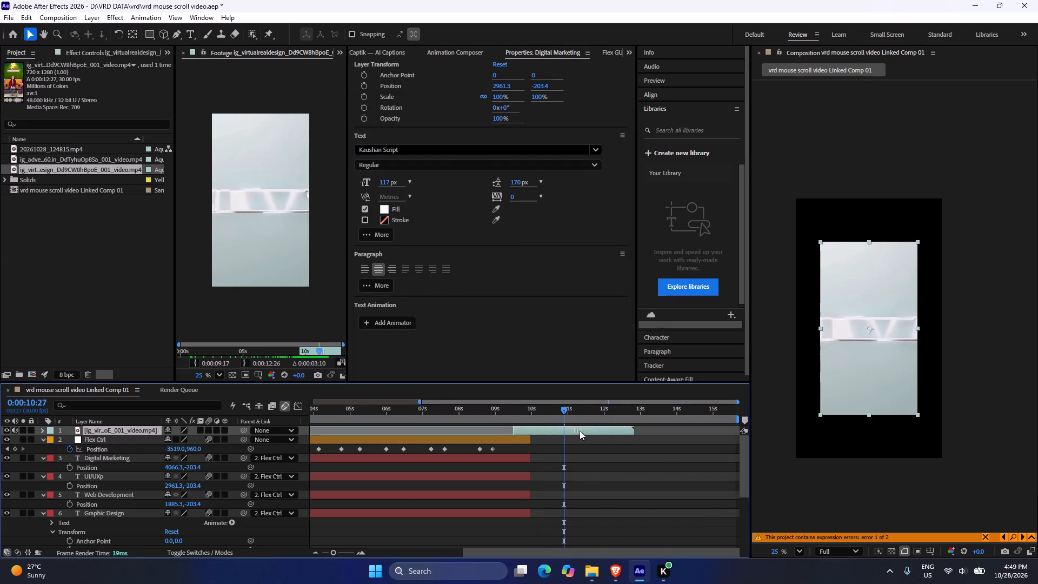
pyautogui.moveTo(580, 430); pyautogui.dragTo(593, 432)
pyautogui.moveTo(540, 410); pyautogui.dragTo(530, 410)
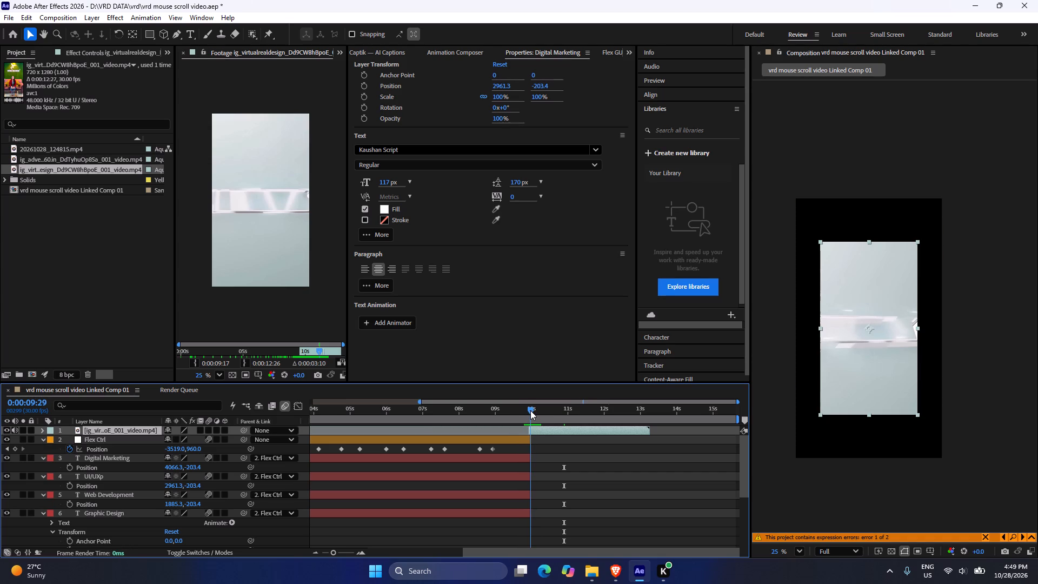
pyautogui.moveTo(530, 410); pyautogui.dragTo(529, 410)
pyautogui.click(547, 430)
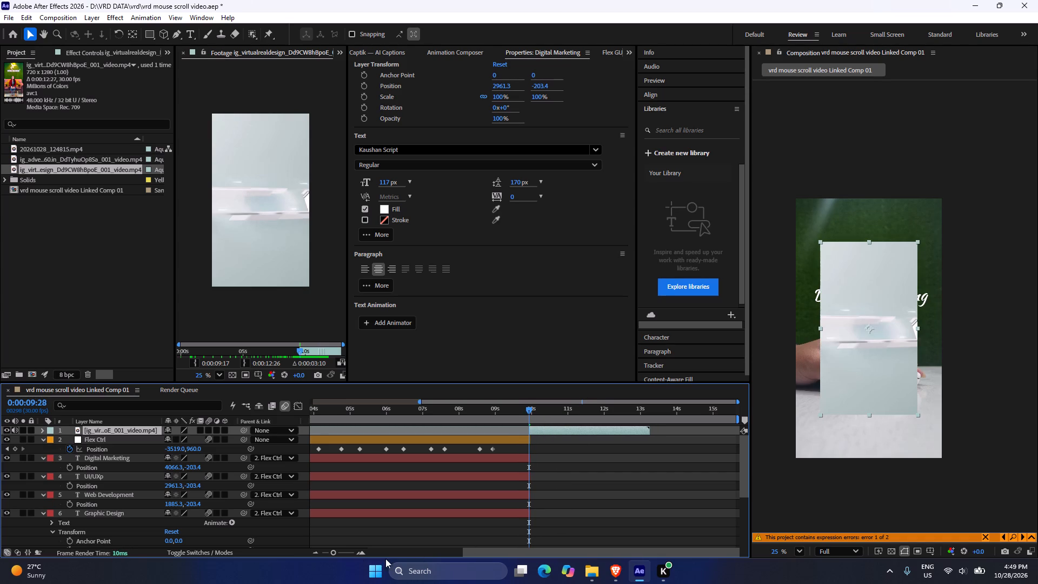
pyautogui.moveTo(334, 552); pyautogui.dragTo(355, 554)
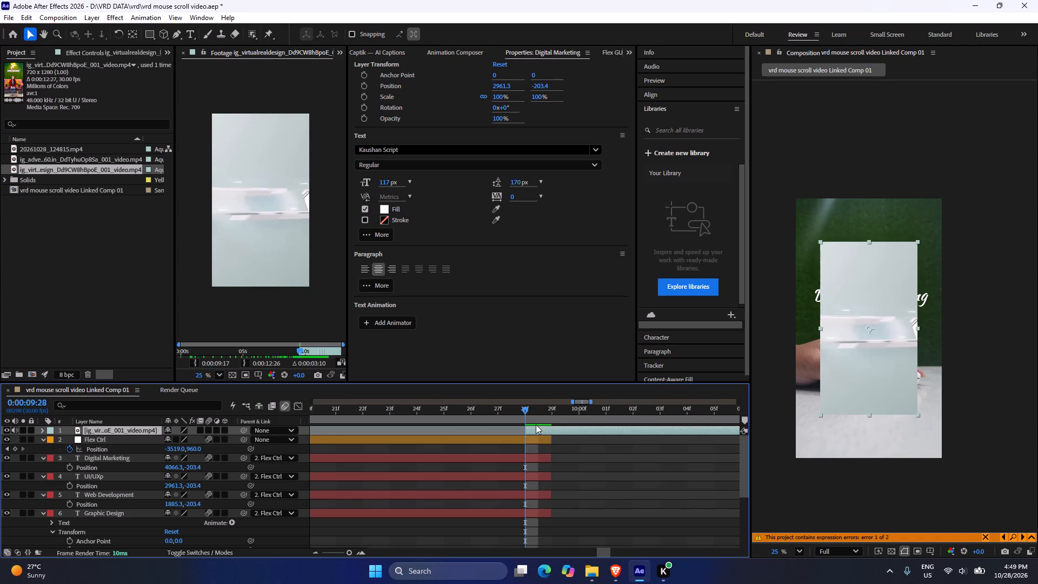
pyautogui.moveTo(548, 428); pyautogui.dragTo(571, 432)
pyautogui.moveTo(530, 413); pyautogui.dragTo(554, 421)
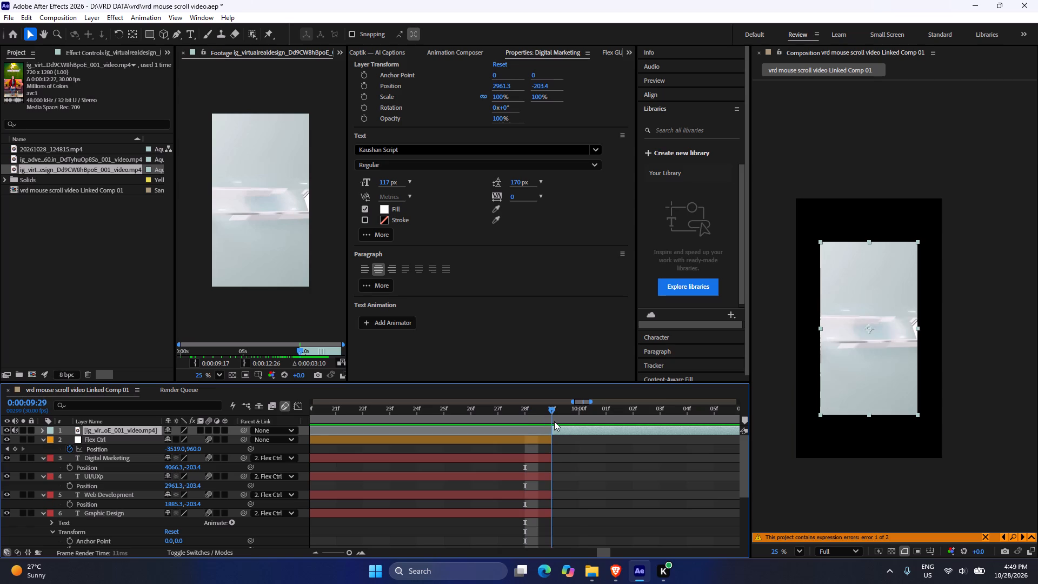
# Scale the ig_virt… video layer to fit the composition's height.
pyautogui.moveTo(554, 421); pyautogui.dragTo(571, 419)
pyautogui.click(571, 431)
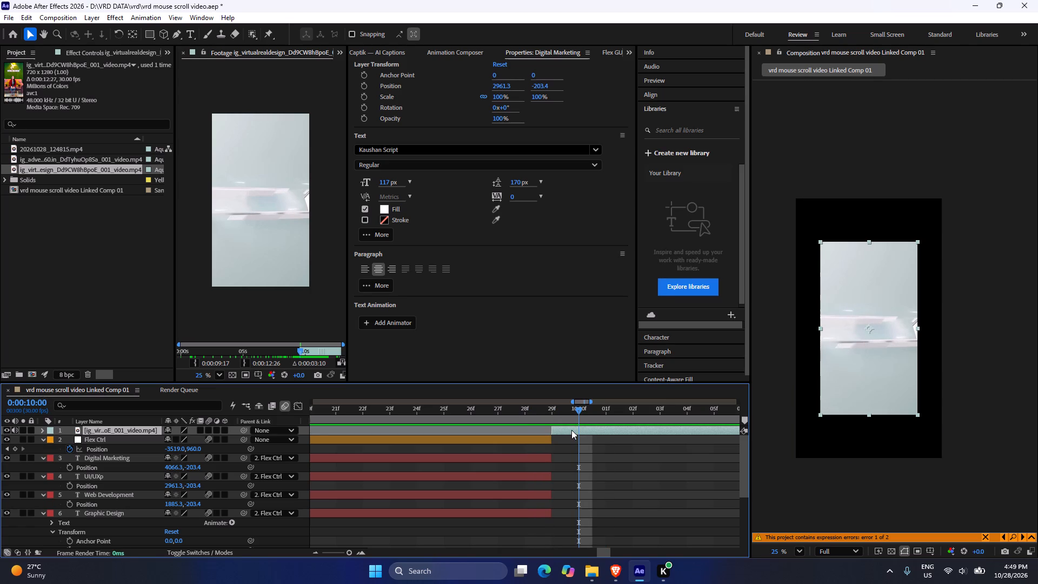
pyautogui.hotkey('ctrl', 'alt', 'shift', 'g')
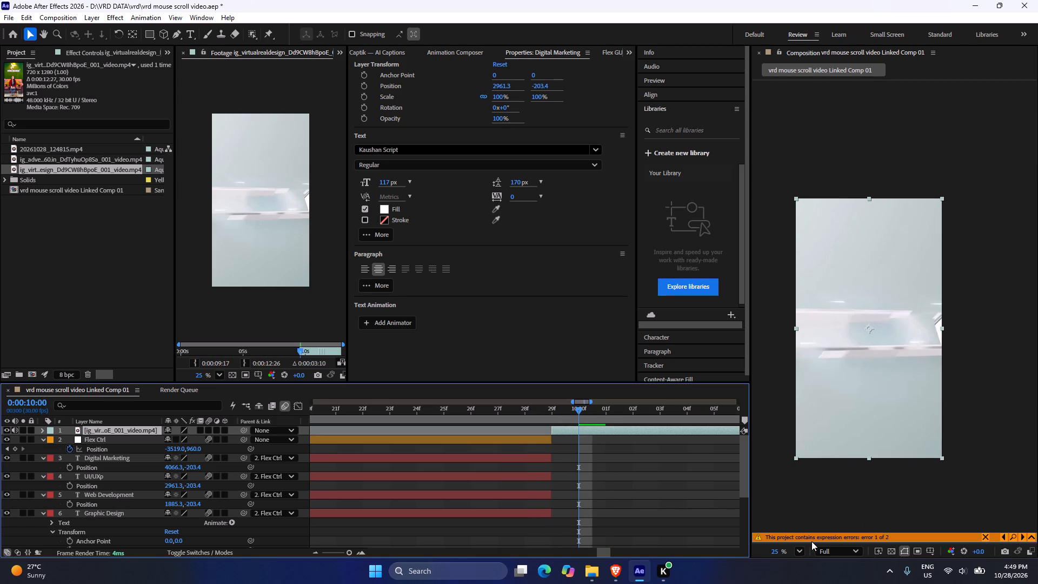
# Play the composition from the start through the cut to the ig_virt… clip to review the sequence.
pyautogui.click(800, 548)
pyautogui.click(821, 333)
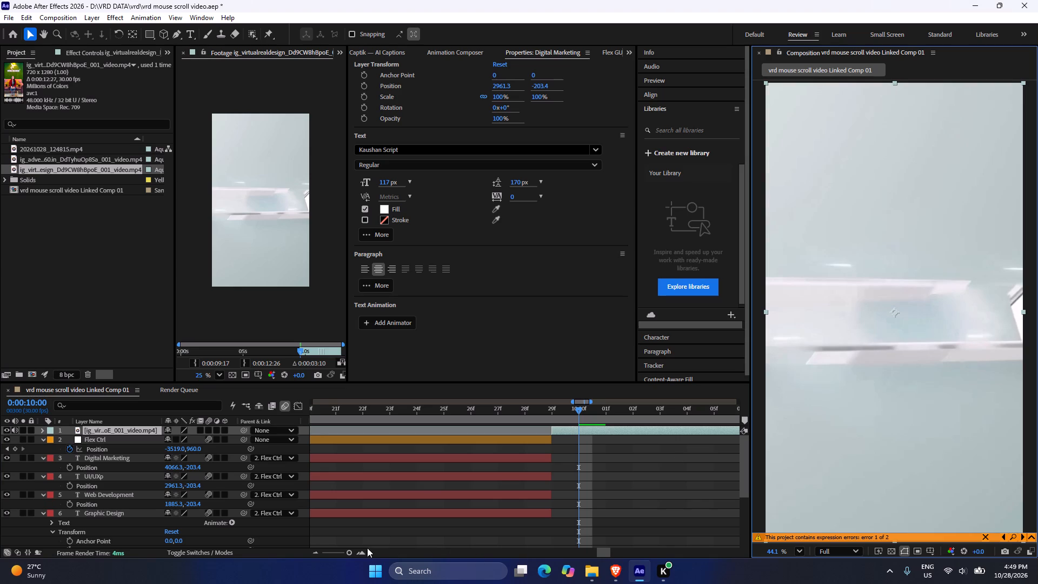
pyautogui.moveTo(344, 553); pyautogui.dragTo(298, 554)
pyautogui.moveTo(565, 415); pyautogui.dragTo(446, 420)
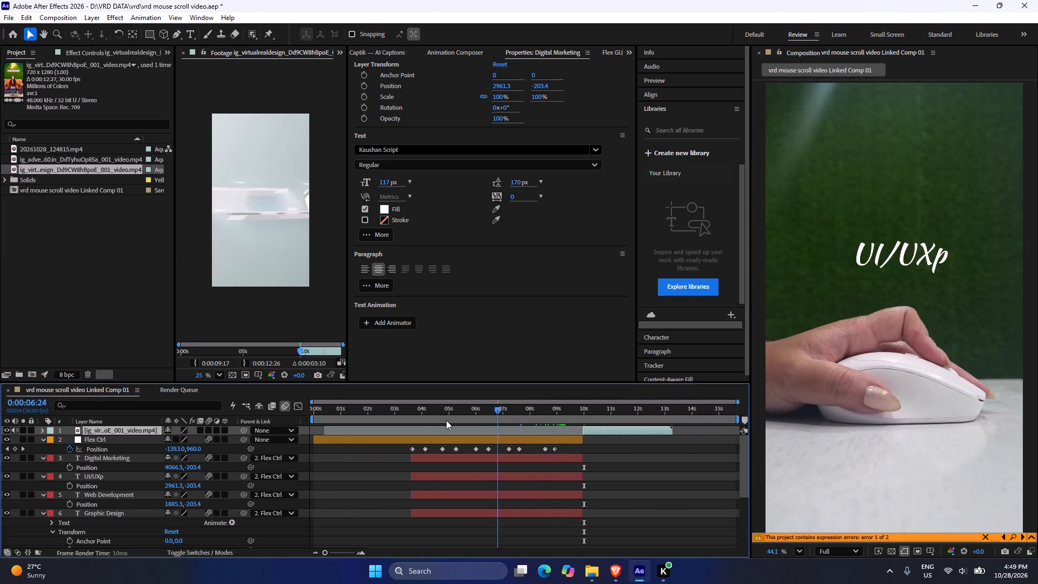
pyautogui.moveTo(446, 420); pyautogui.dragTo(265, 431)
pyautogui.press('space')
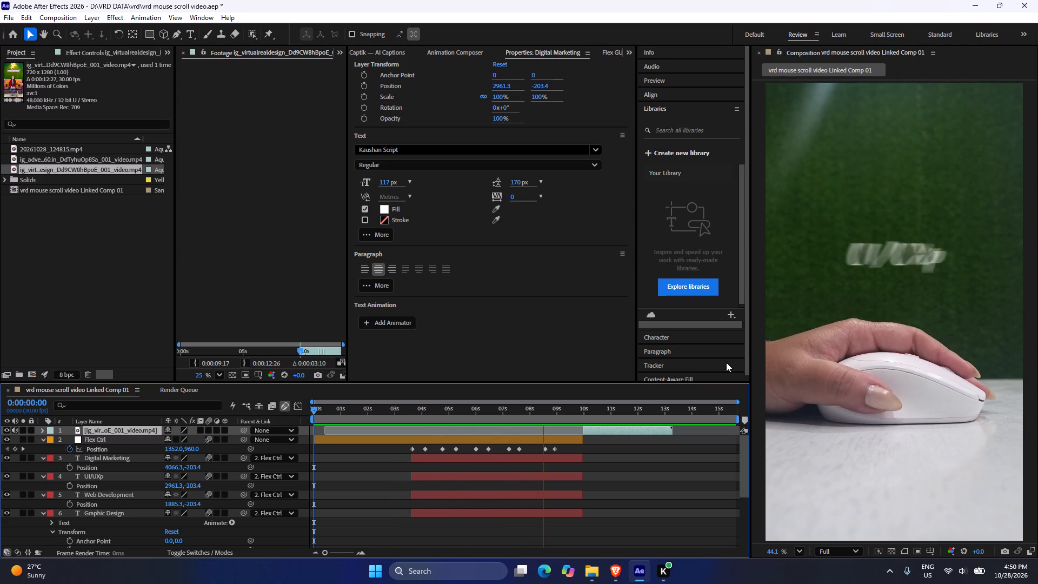
pyautogui.press('space')
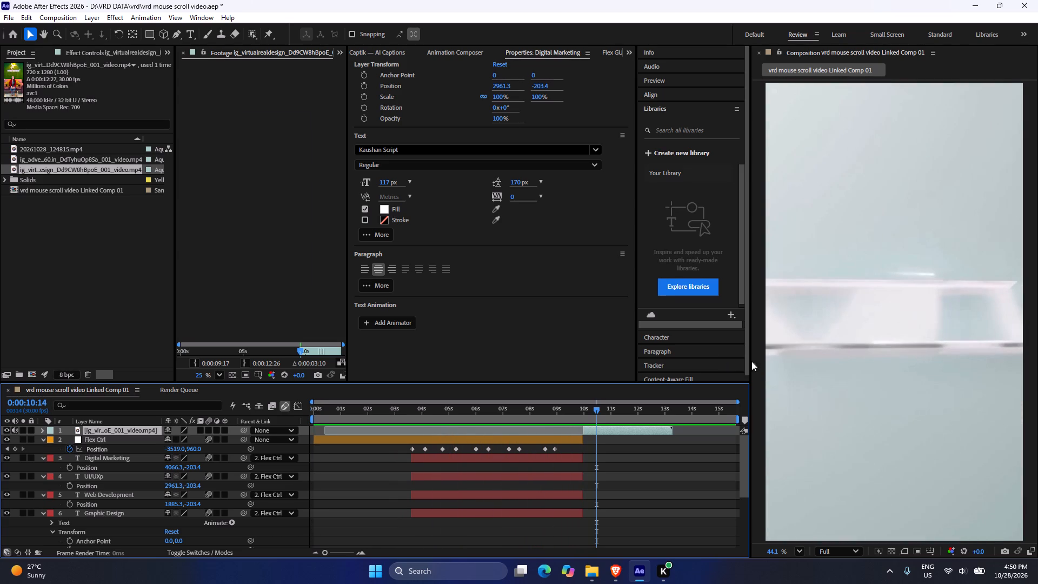
pyautogui.press('space')
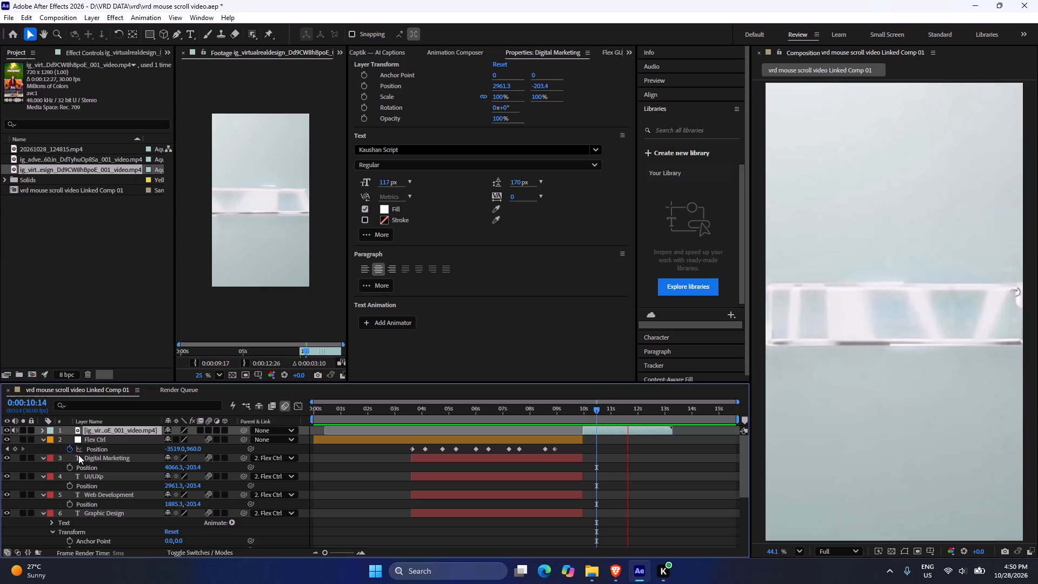
pyautogui.press('space')
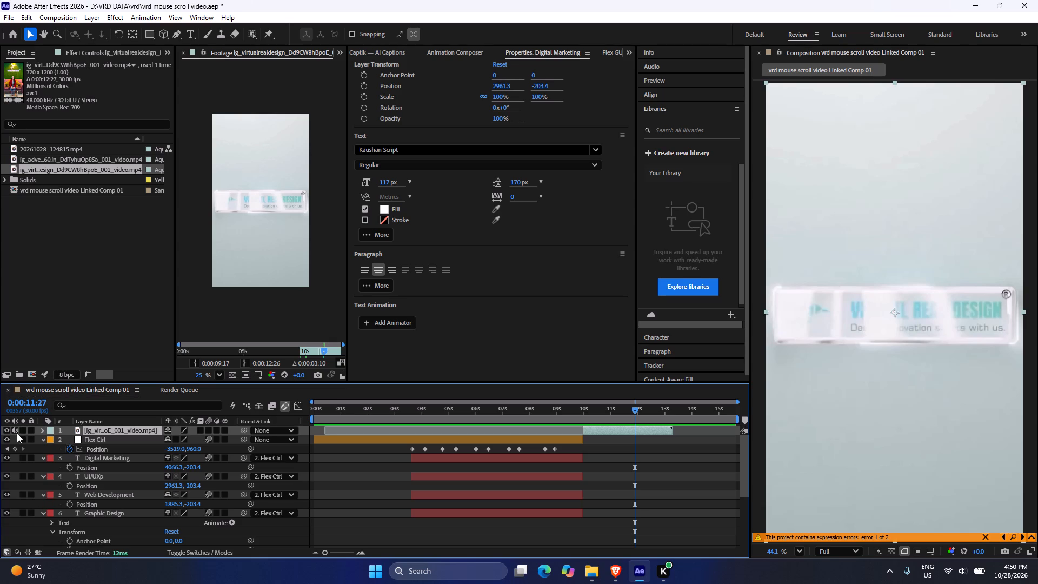
# Save the project.
pyautogui.hotkey('ctrl', 's')
# Mute the audio of the ig_virt… outro layer and the ig_adv… video layer at the bottom of the layer stack.
pyautogui.click(14, 430)
pyautogui.scroll(-7, 22, 493)
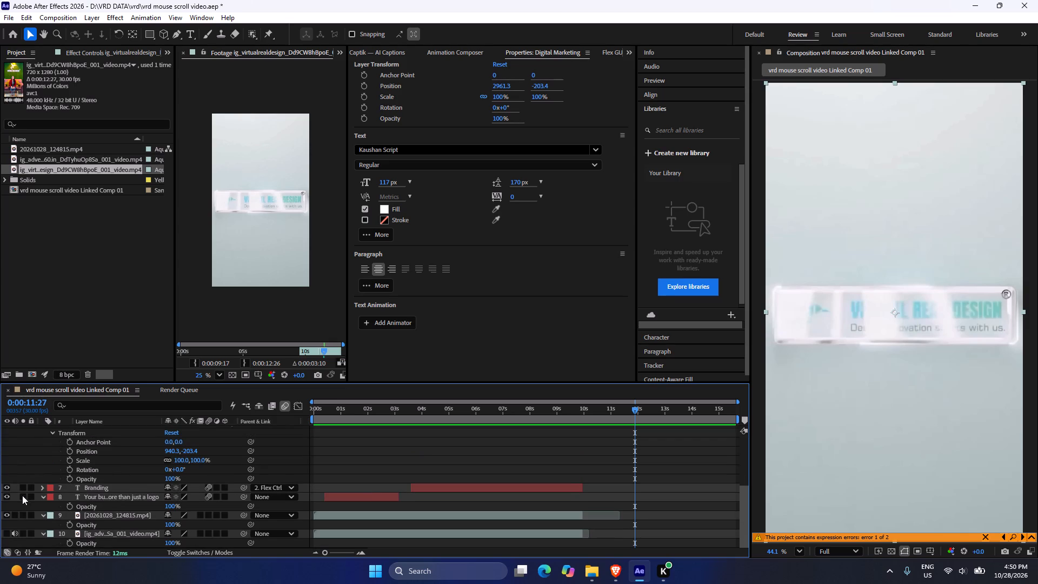
pyautogui.scroll(-2, 22, 495)
pyautogui.click(16, 536)
pyautogui.scroll(11, 92, 503)
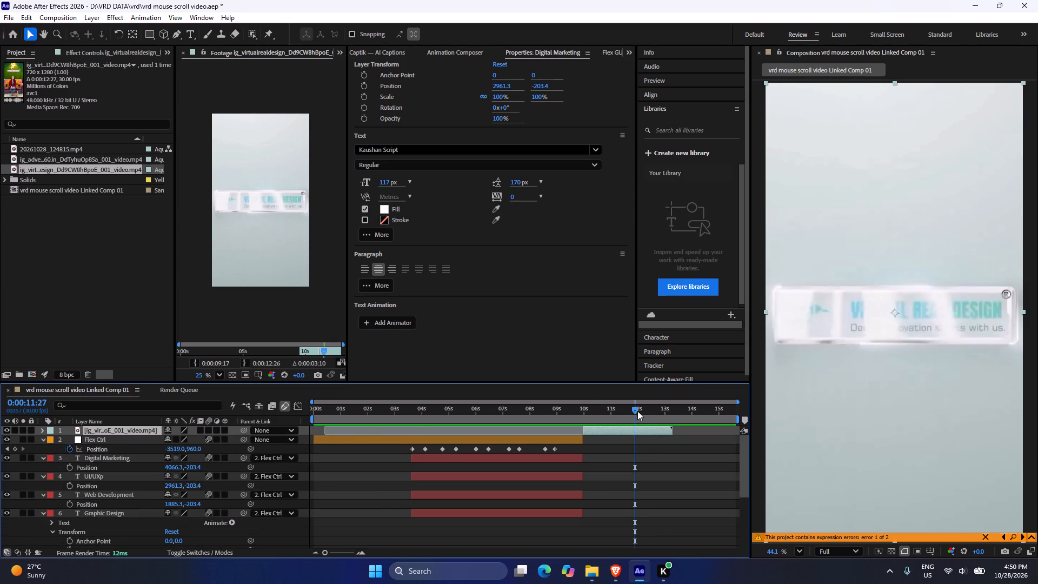
# Shorten the composition's duration to 0:00:13:08 so it finishes with the ig_virt… clip.
pyautogui.moveTo(642, 412); pyautogui.dragTo(673, 414)
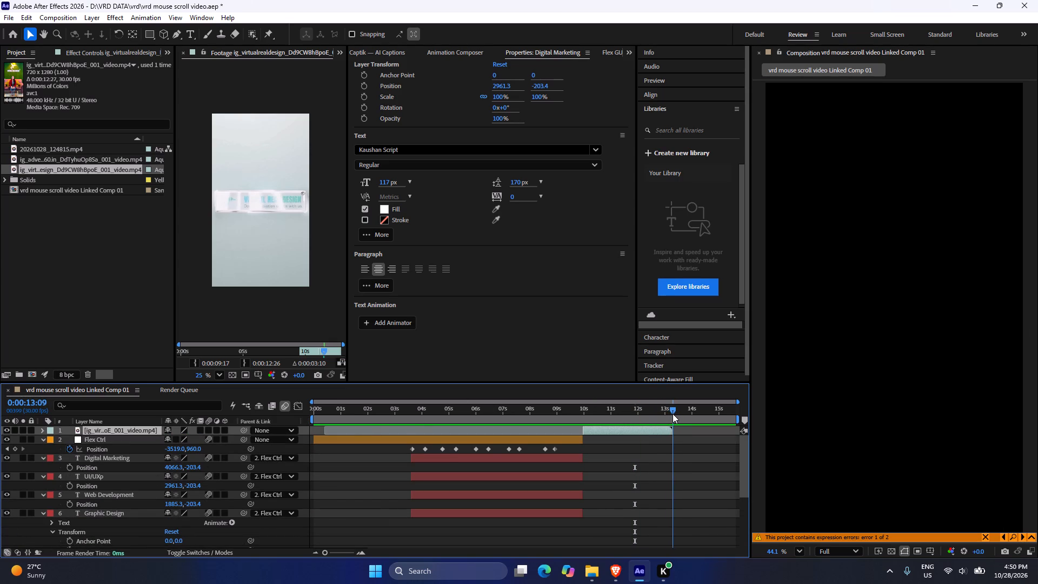
pyautogui.moveTo(673, 414); pyautogui.dragTo(672, 414)
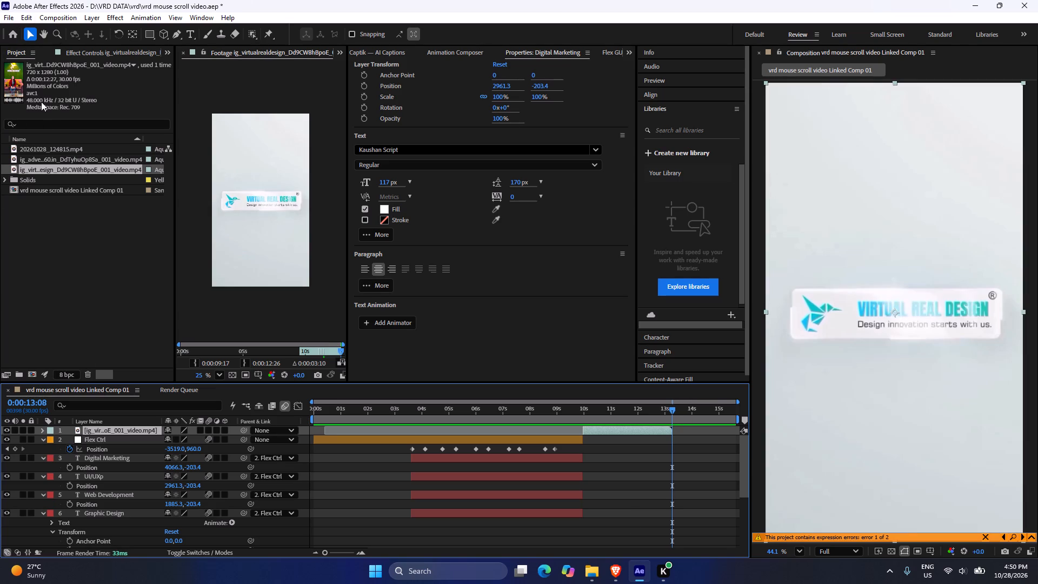
pyautogui.rightClick(51, 391)
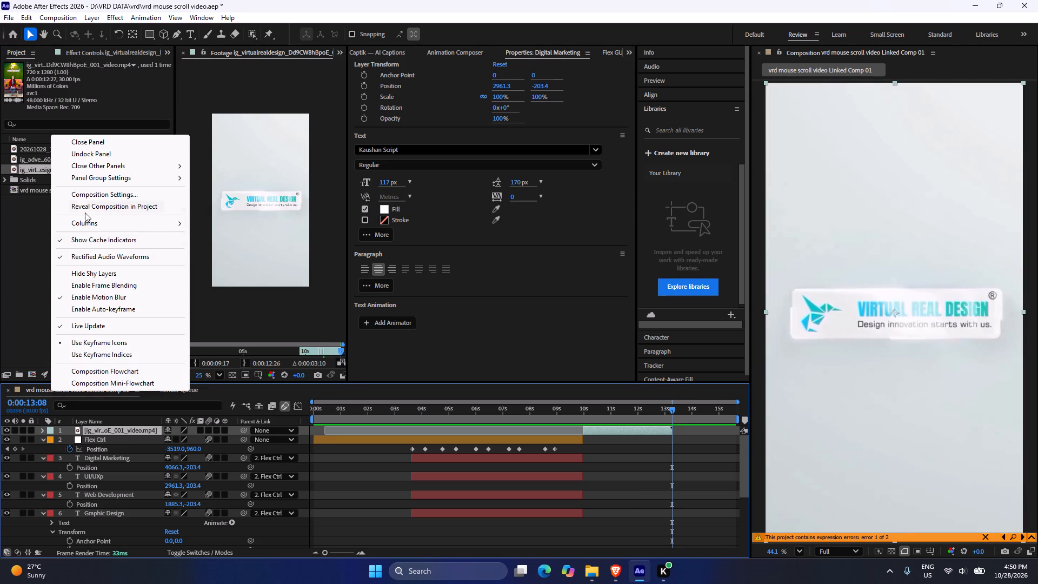
pyautogui.click(97, 193)
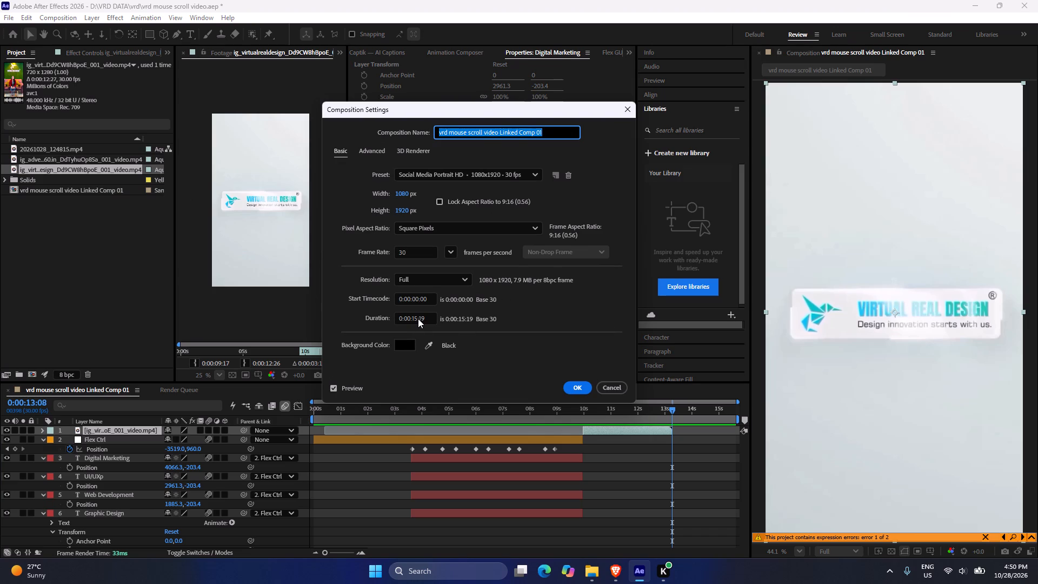
pyautogui.click(418, 318)
pyautogui.press('BackSpace')
pyautogui.press('3')
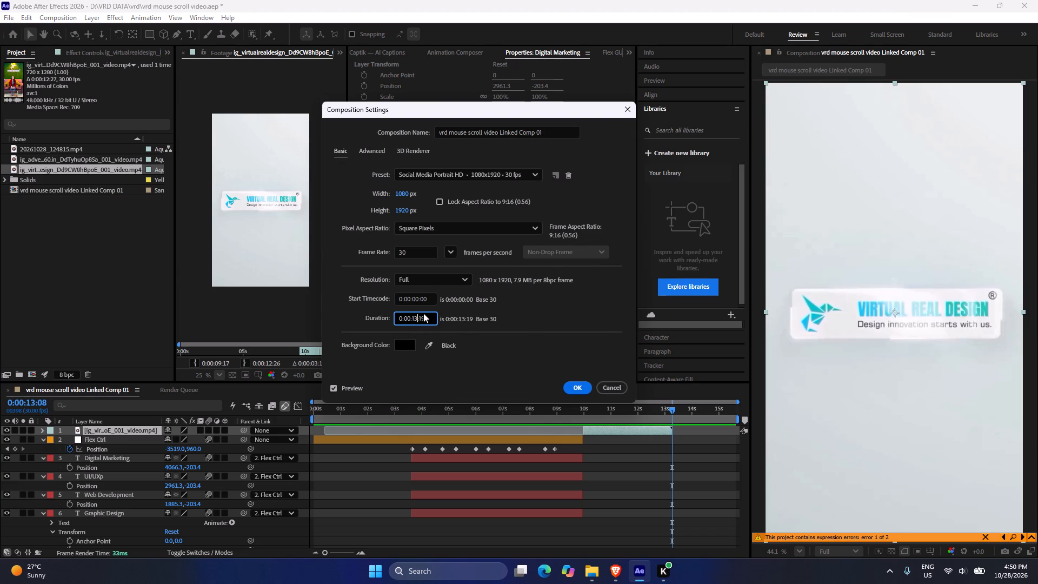
pyautogui.click(426, 319)
pyautogui.press('BackSpace')
pyautogui.press('BackSpace')
pyautogui.press('0')
pyautogui.press('8')
pyautogui.click(524, 316)
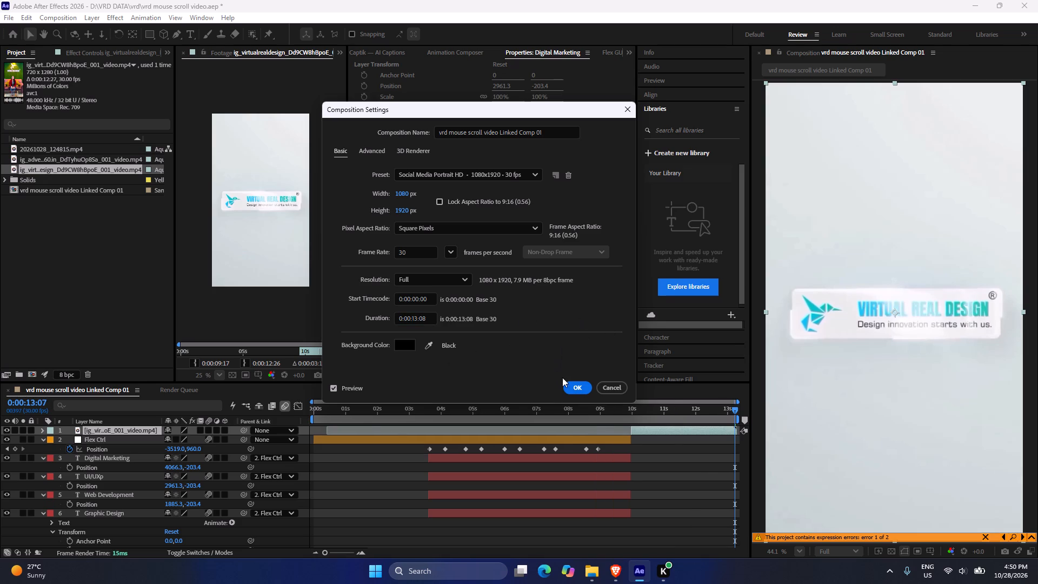
pyautogui.click(583, 386)
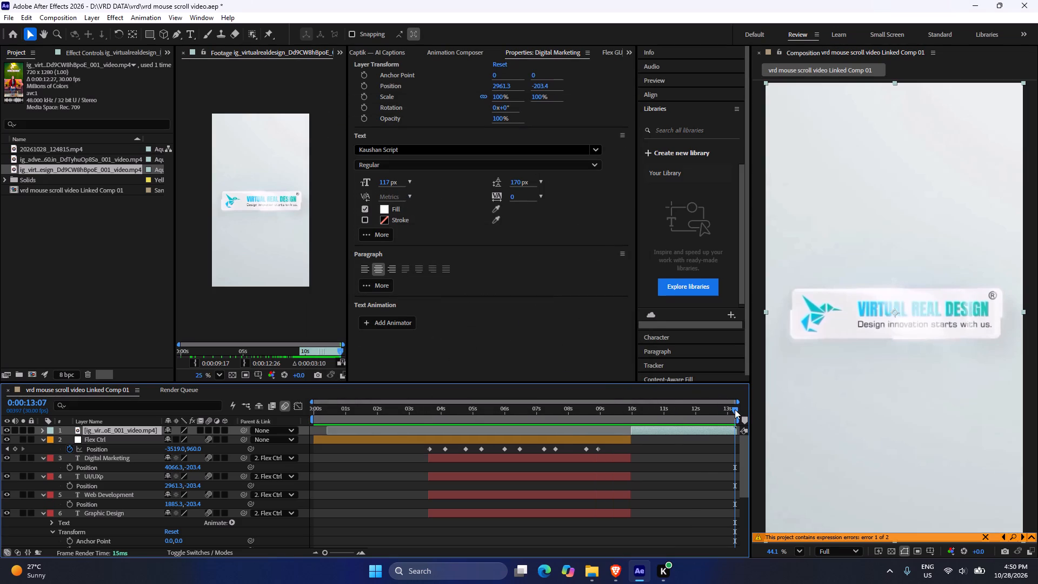
# Return to the start of the composition and render it with Best Settings and H.264 - Match Render Settings - 15 Mbps.
pyautogui.moveTo(737, 413); pyautogui.dragTo(738, 423)
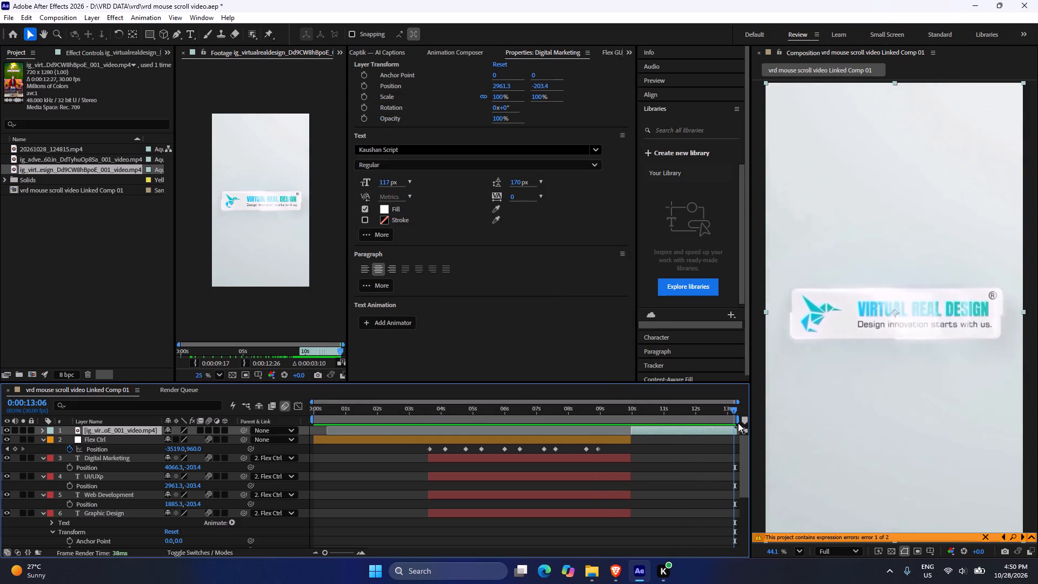
pyautogui.moveTo(738, 423); pyautogui.dragTo(272, 440)
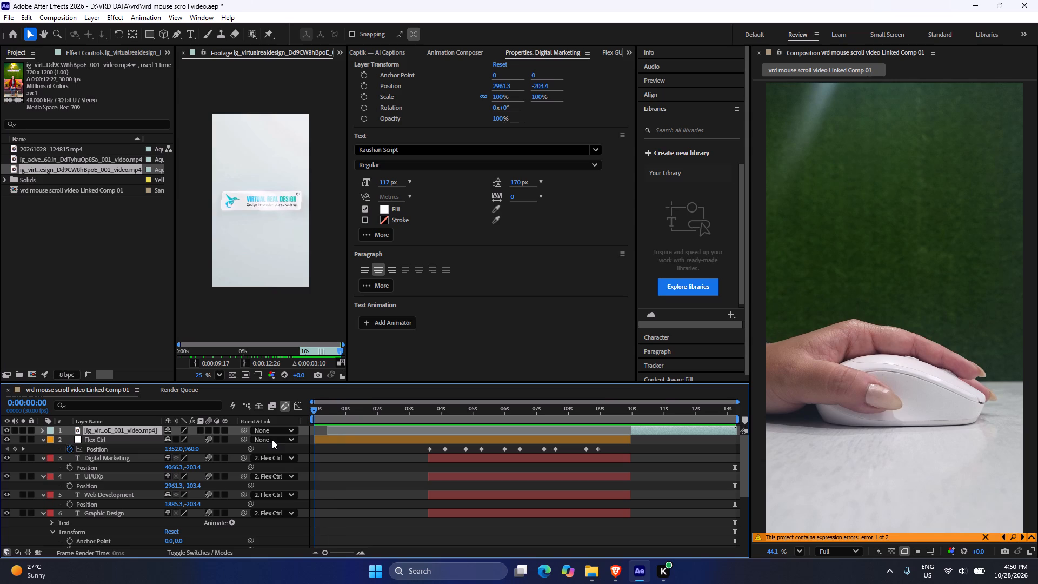
pyautogui.moveTo(272, 440); pyautogui.dragTo(271, 440)
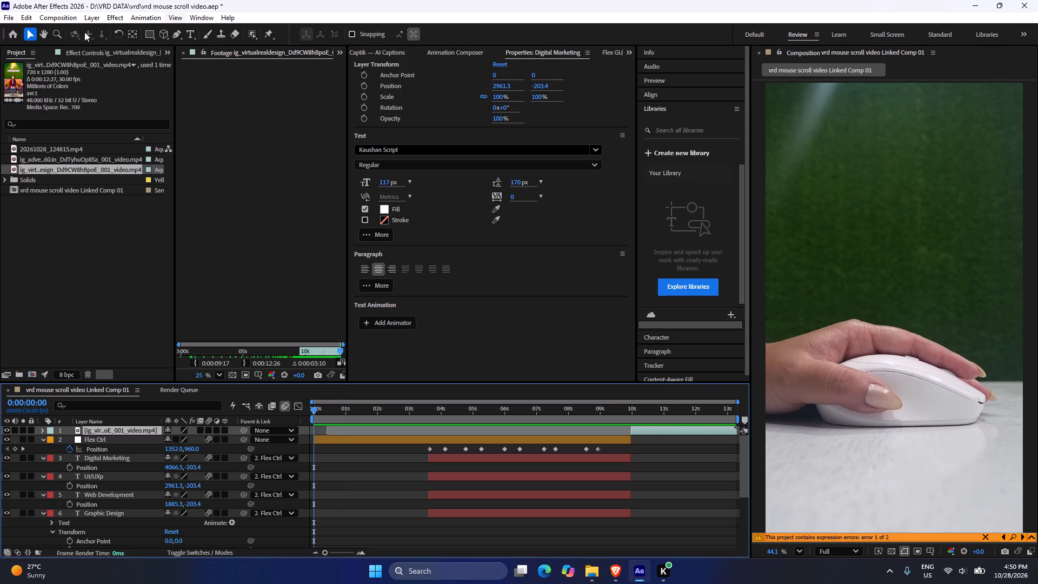
pyautogui.hotkey('ctrl', 'm')
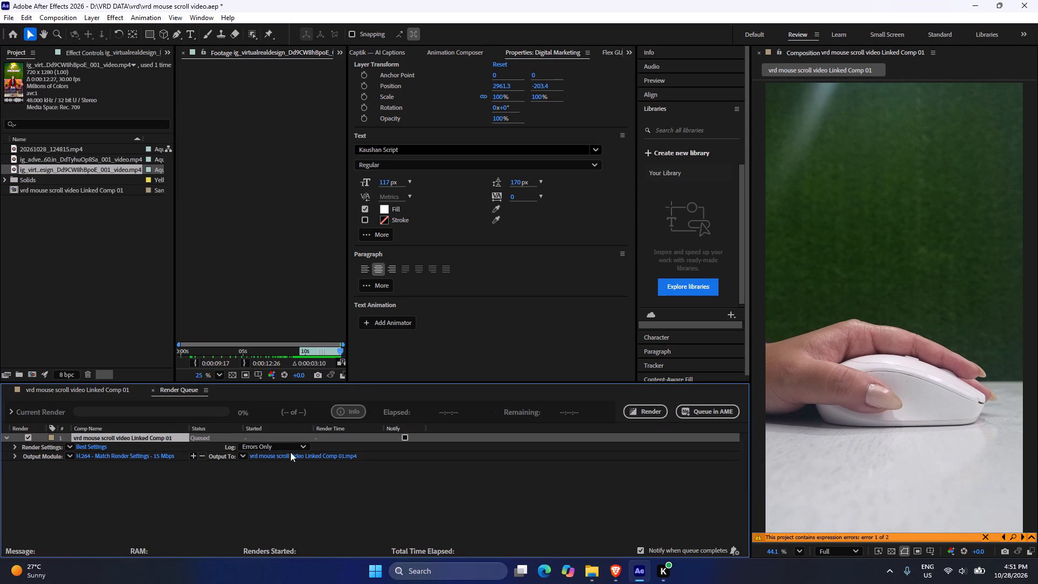
pyautogui.click(650, 414)
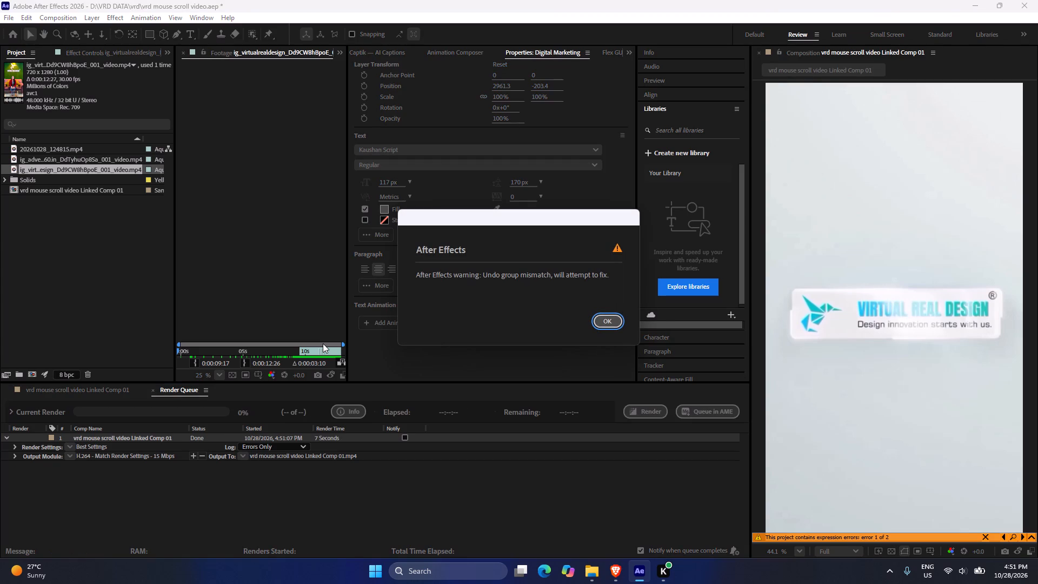
pyautogui.click(614, 329)
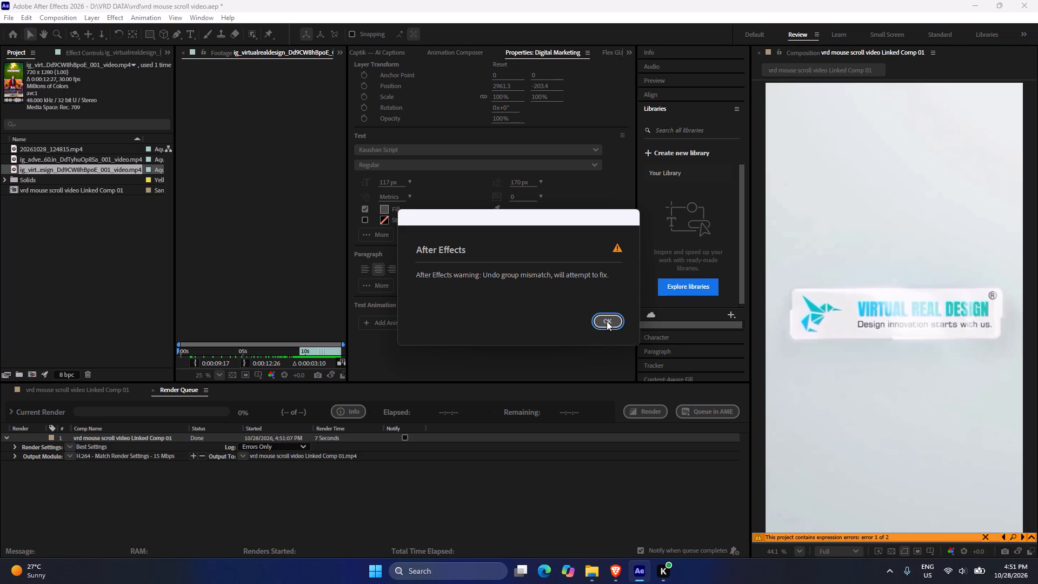
pyautogui.click(607, 321)
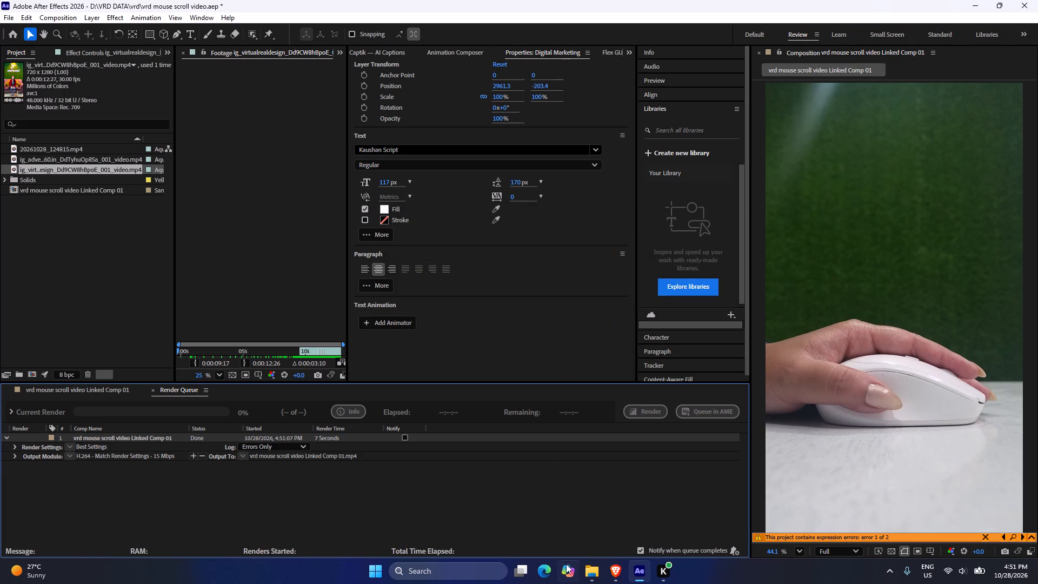
# Play the rendered vrd mouse scroll video Linked Comp 01 from the Downloads folder twice to review it.
pyautogui.click(594, 572)
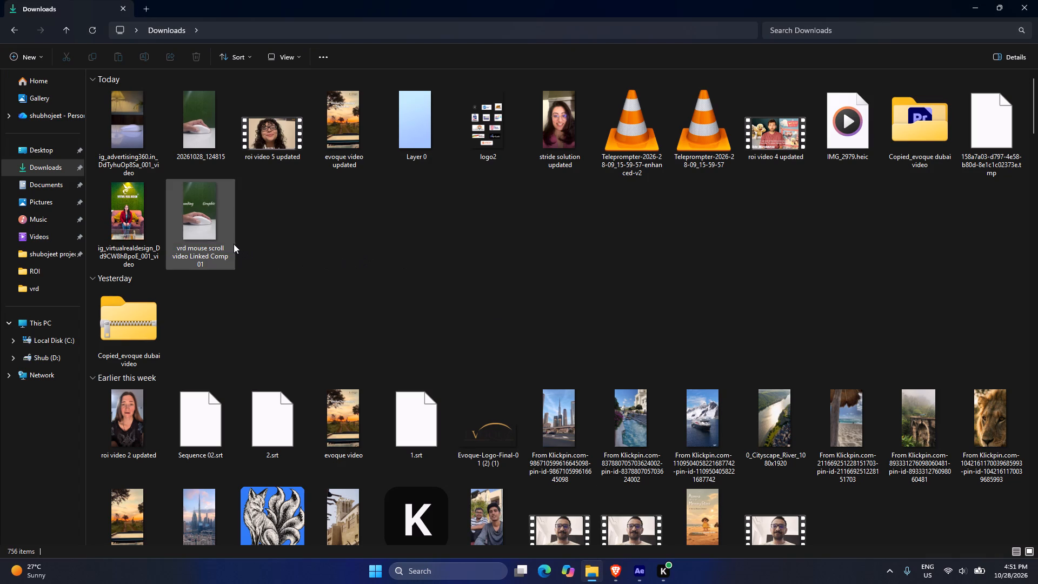
pyautogui.doubleClick(206, 235)
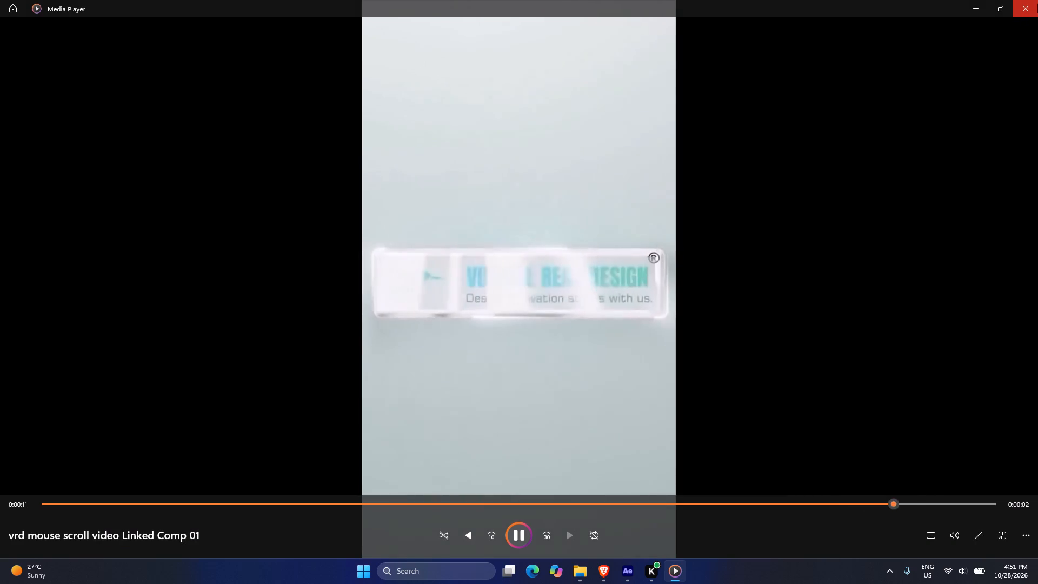
pyautogui.click(1031, 2)
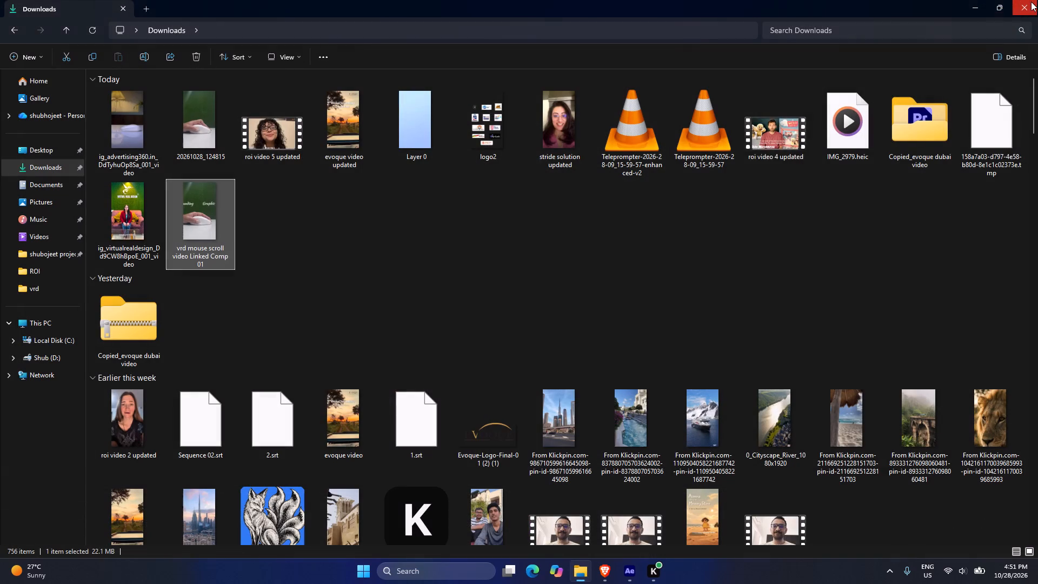
pyautogui.click(272, 291)
pyautogui.doubleClick(209, 227)
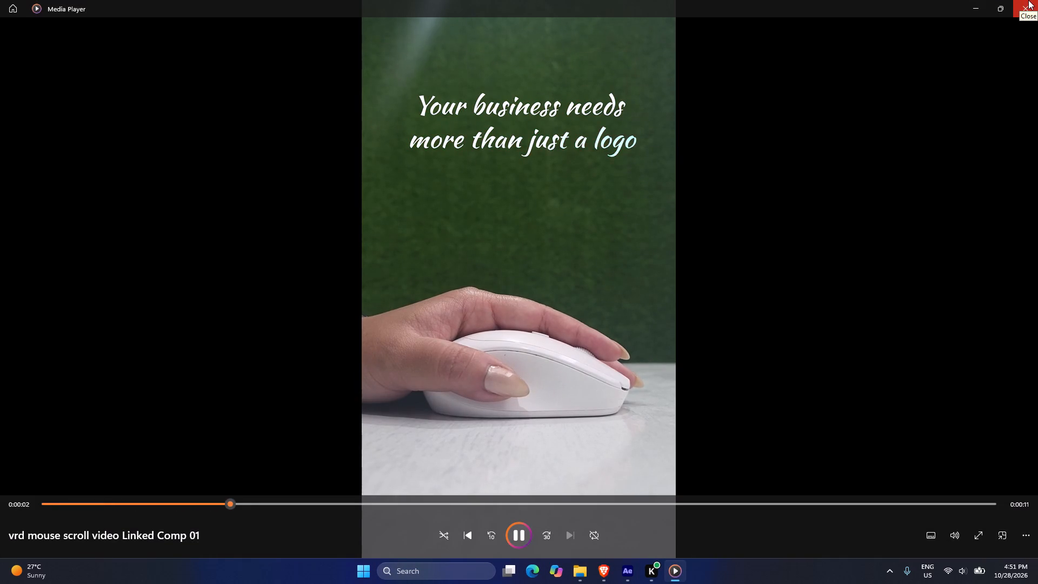
pyautogui.click(1029, 0)
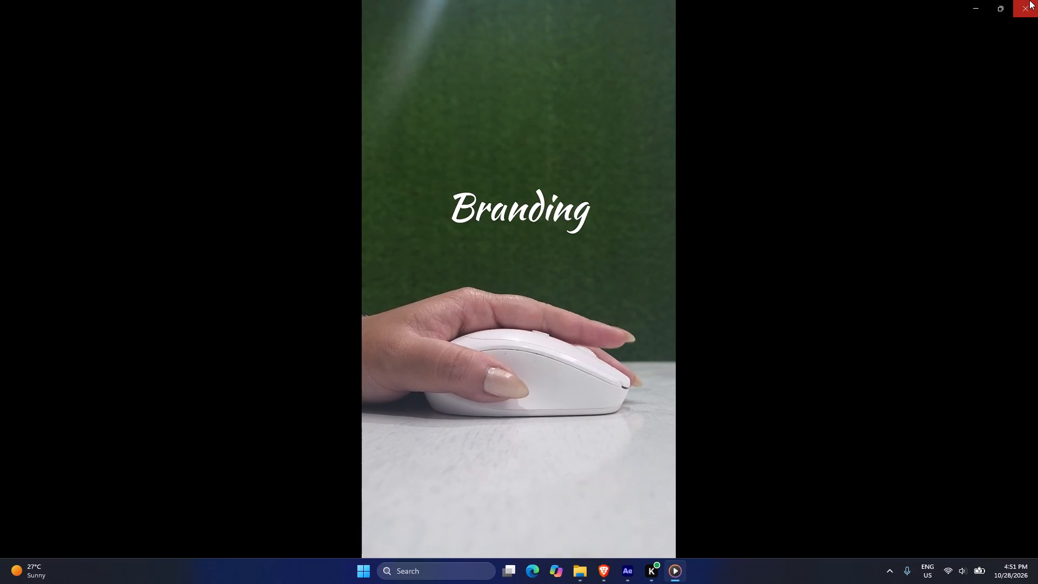
pyautogui.click(539, 259)
pyautogui.click(975, 0)
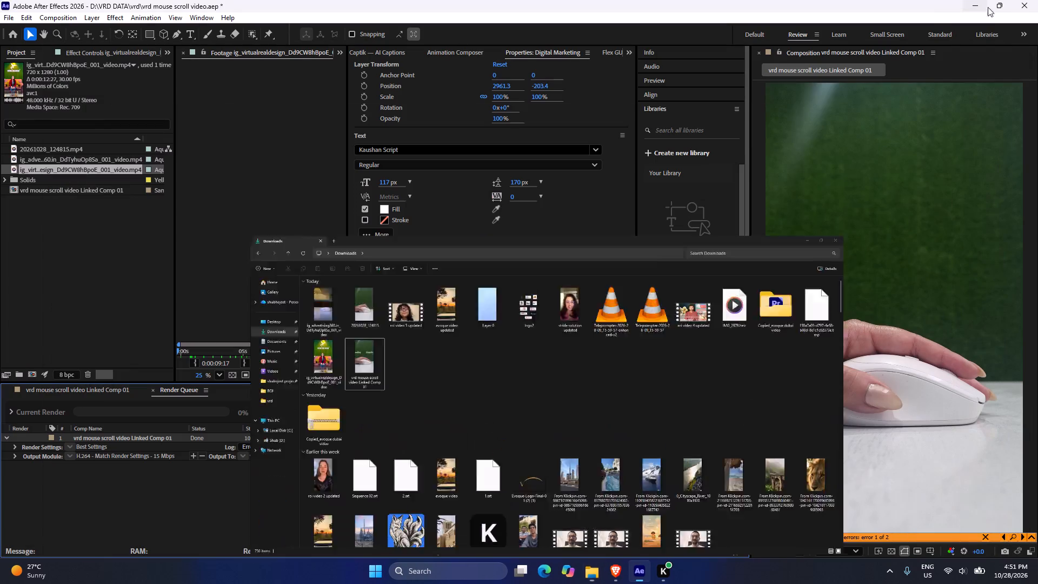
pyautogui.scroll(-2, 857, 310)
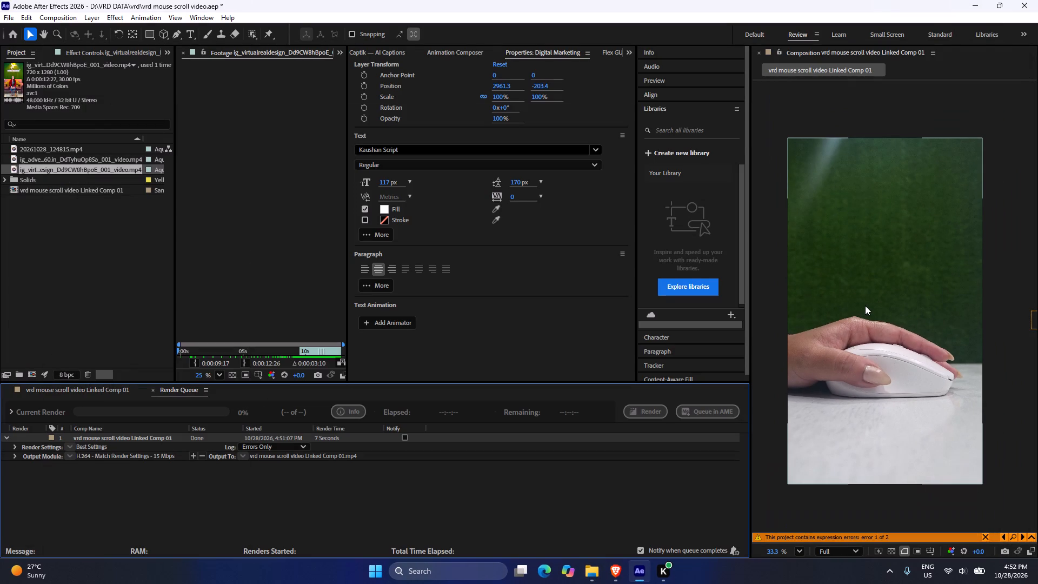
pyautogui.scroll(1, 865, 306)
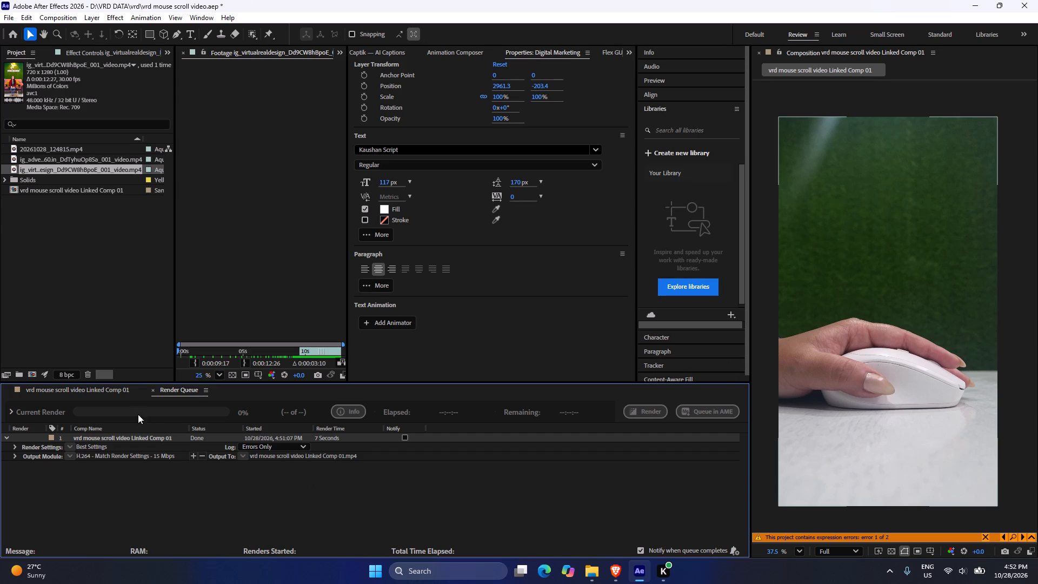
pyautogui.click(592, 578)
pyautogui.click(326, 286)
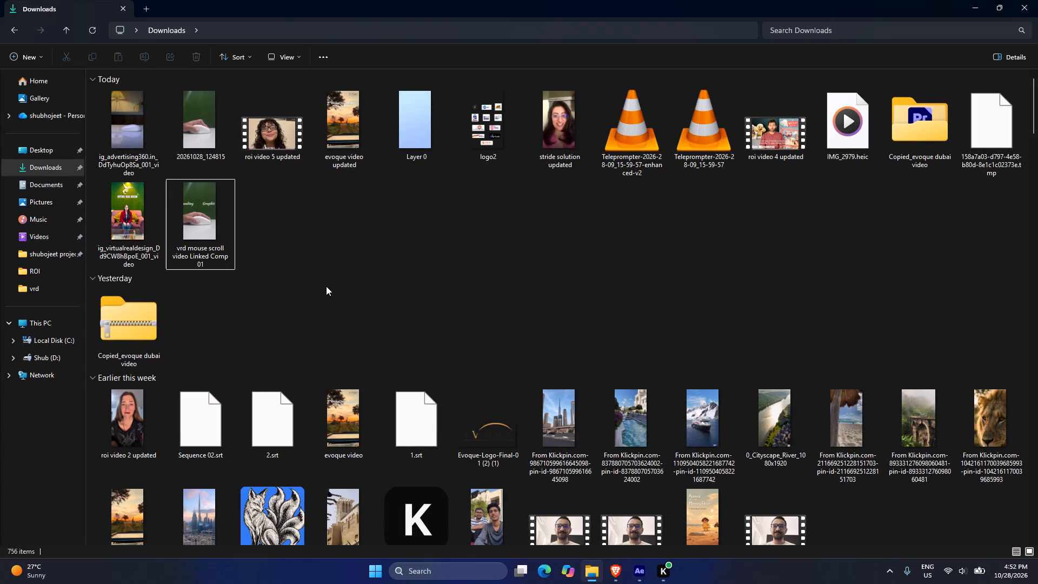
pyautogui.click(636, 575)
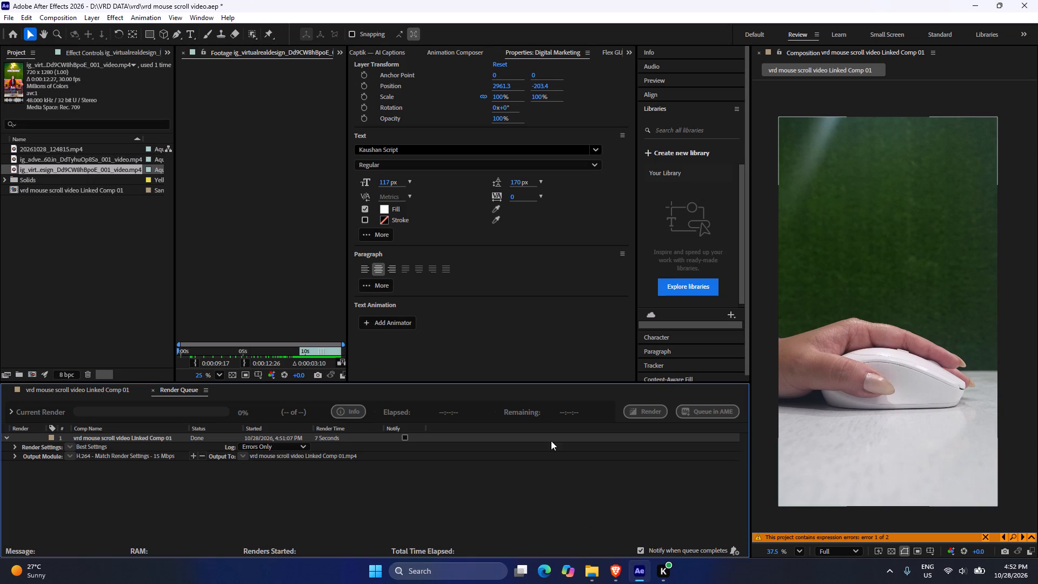
# Launch Adobe Premiere Pro 2026.
pyautogui.click(440, 569)
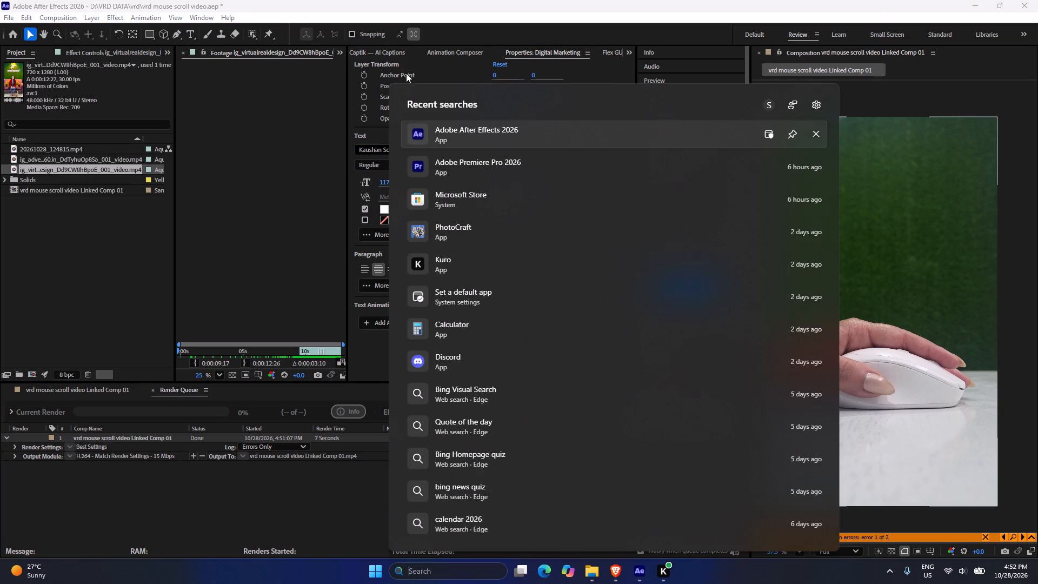
pyautogui.click(477, 163)
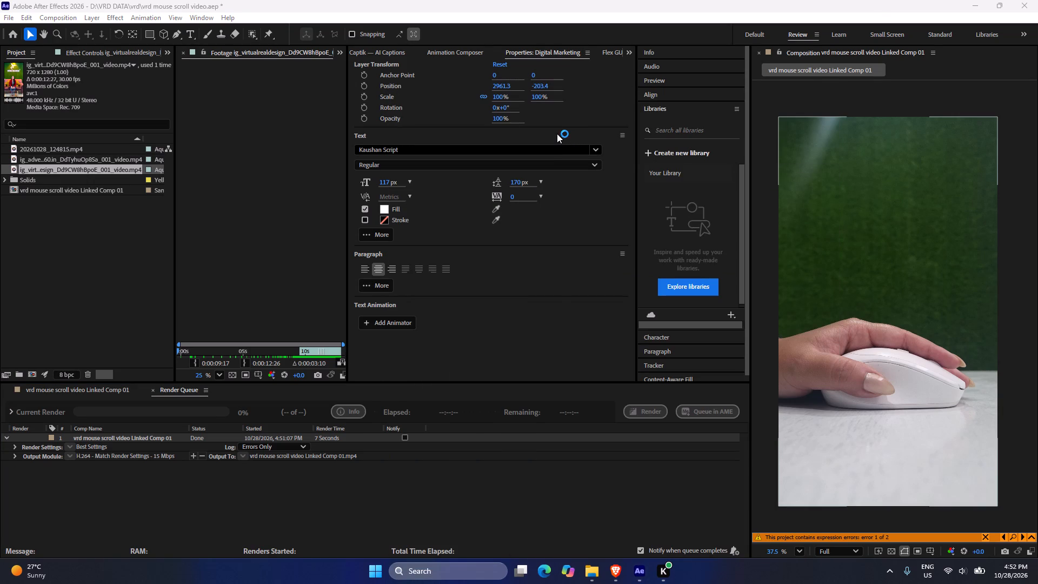
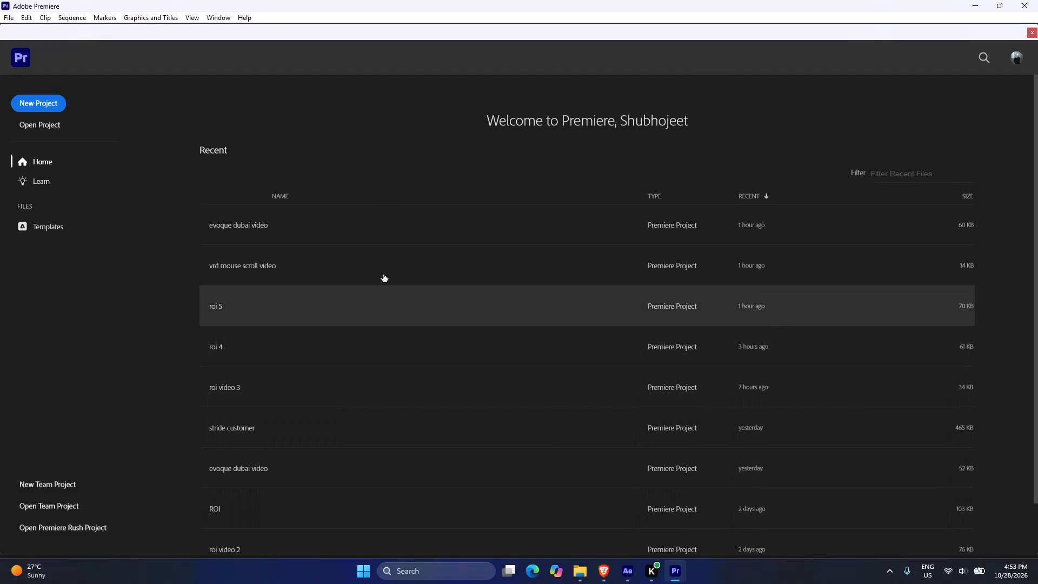
# Open the recent project vrd mouse scroll video and dismiss the product feedback survey.
pyautogui.doubleClick(269, 274)
pyautogui.click(587, 378)
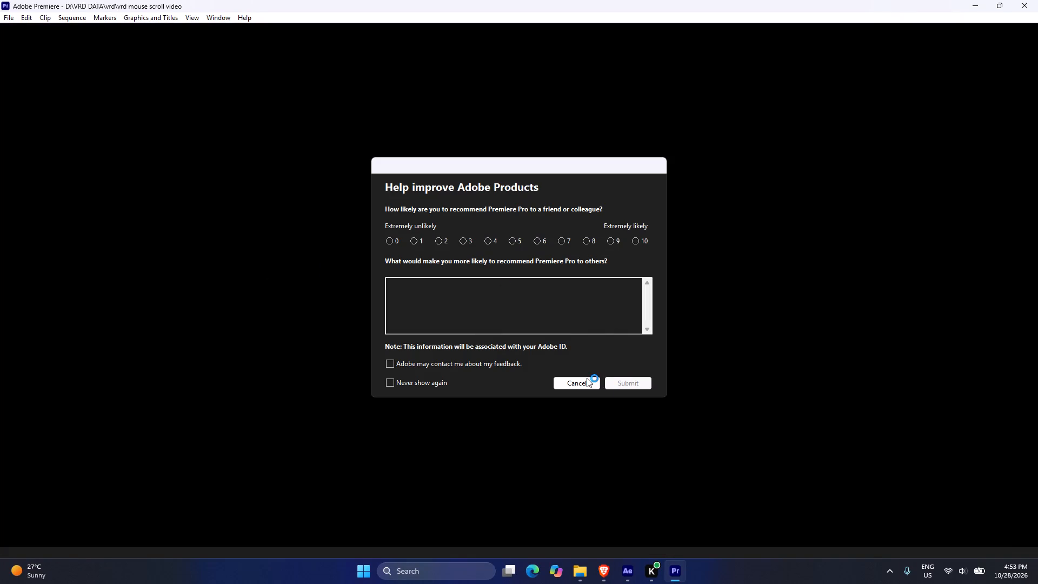
pyautogui.click(582, 382)
pyautogui.click(577, 388)
pyautogui.click(577, 387)
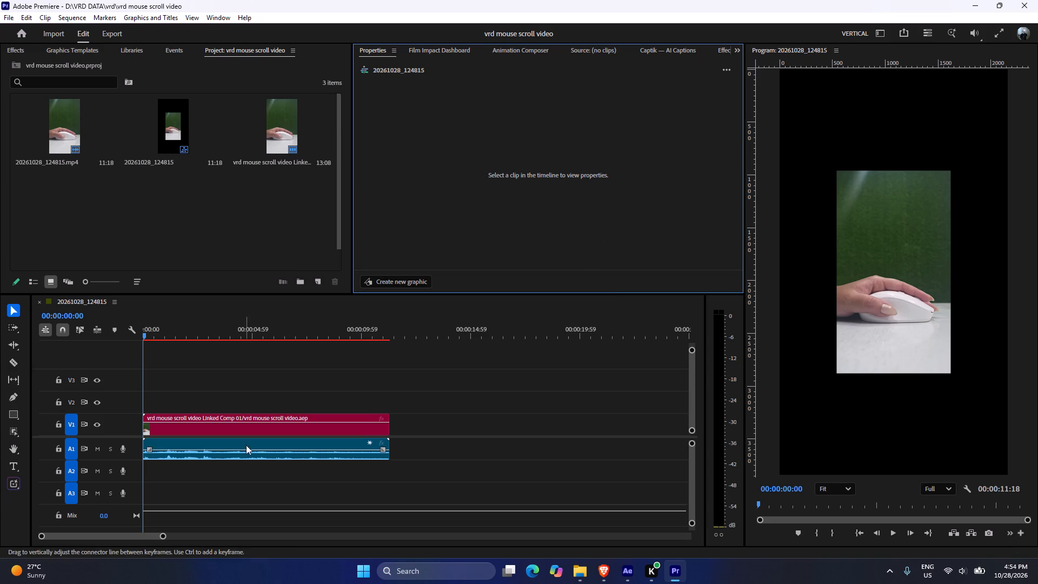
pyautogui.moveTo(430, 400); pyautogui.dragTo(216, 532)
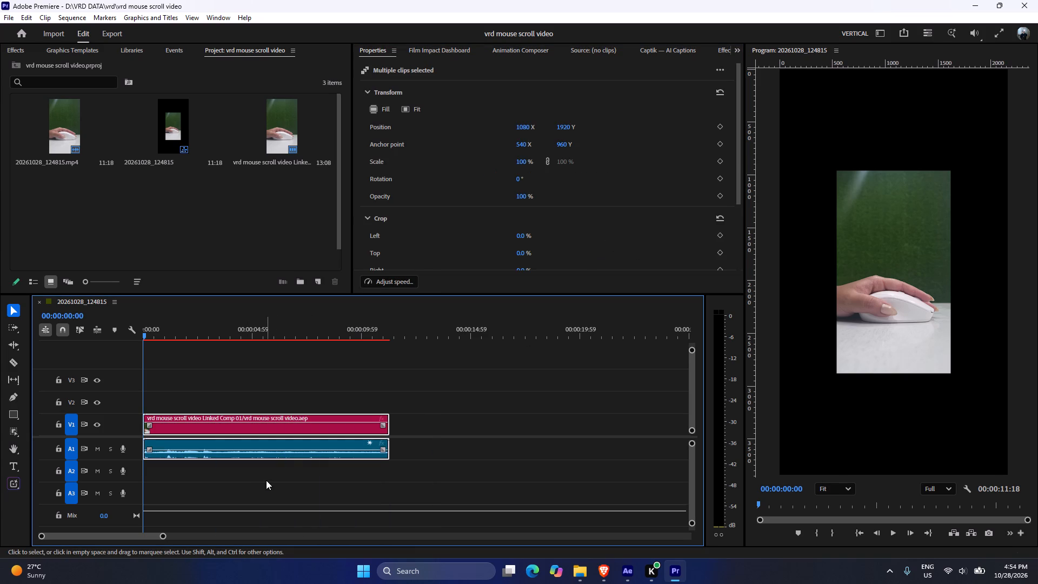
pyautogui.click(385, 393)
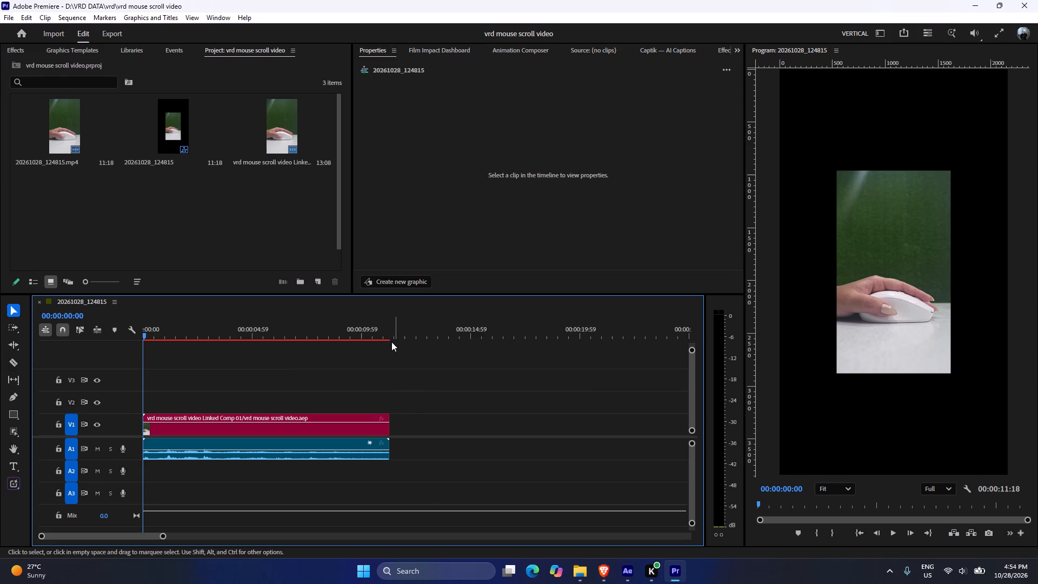
# Import the rendered vrd mouse scroll video Linked Comp 01 from the Downloads folder into the project.
pyautogui.moveTo(418, 330); pyautogui.dragTo(427, 335)
pyautogui.doubleClick(118, 216)
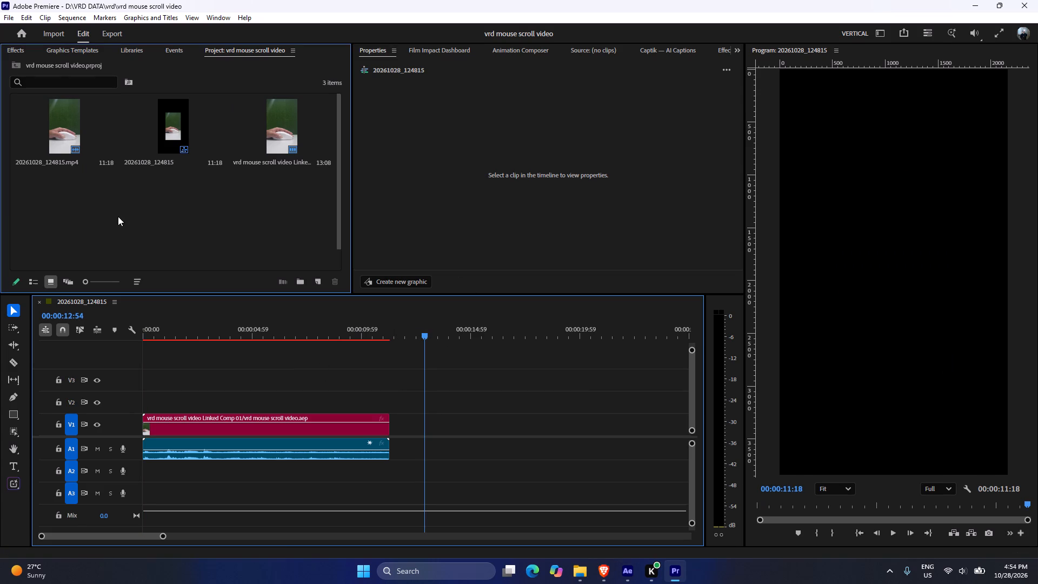
pyautogui.click(123, 149)
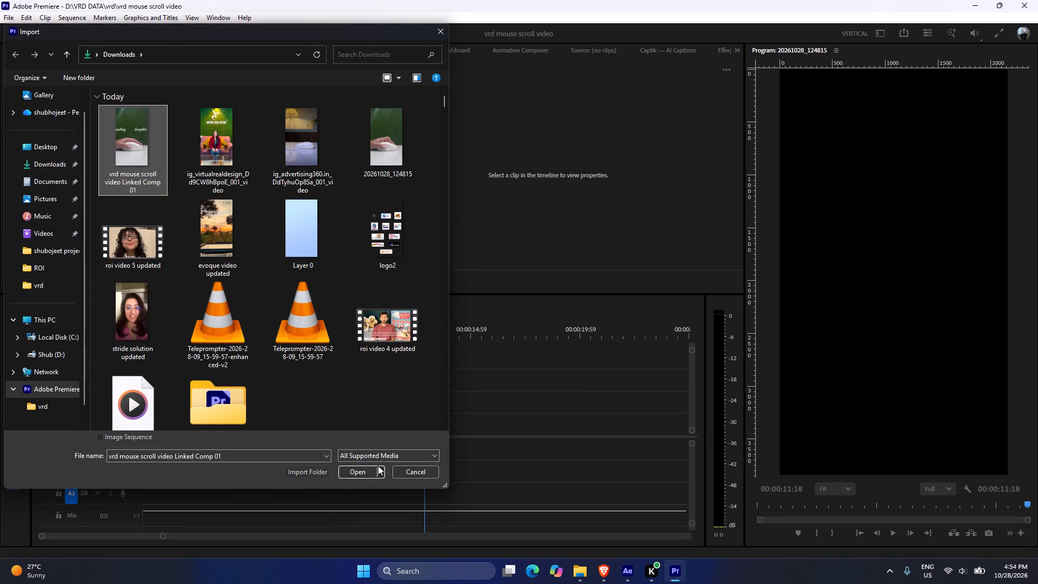
pyautogui.click(369, 482)
pyautogui.click(355, 472)
# Place the imported MP4 on V1 after the linked composition, starting at about 14.5 seconds, and preview its opening frames.
pyautogui.moveTo(304, 127); pyautogui.dragTo(511, 501)
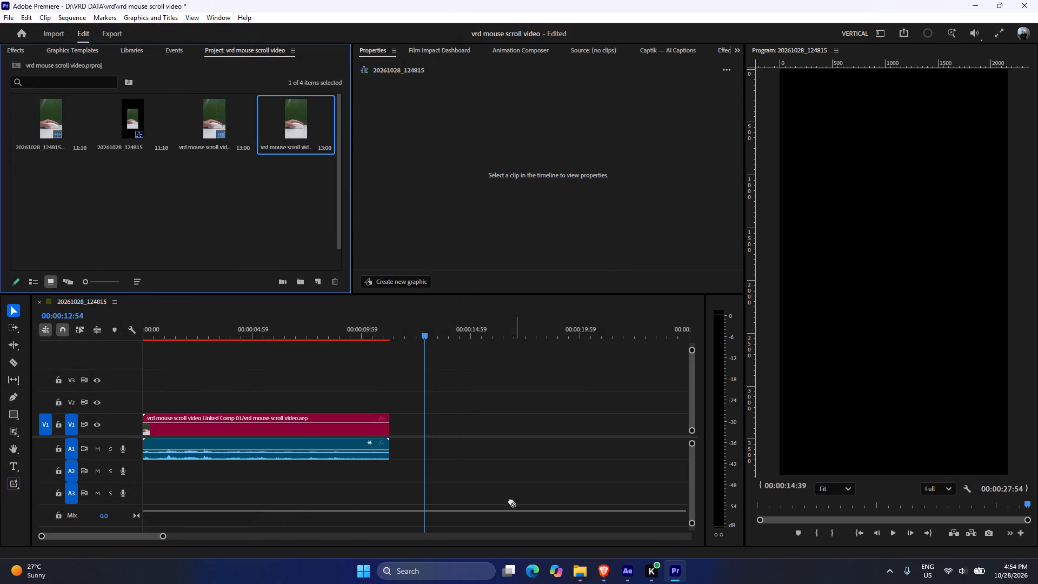
pyautogui.moveTo(511, 501); pyautogui.dragTo(459, 431)
pyautogui.moveTo(449, 333); pyautogui.dragTo(460, 334)
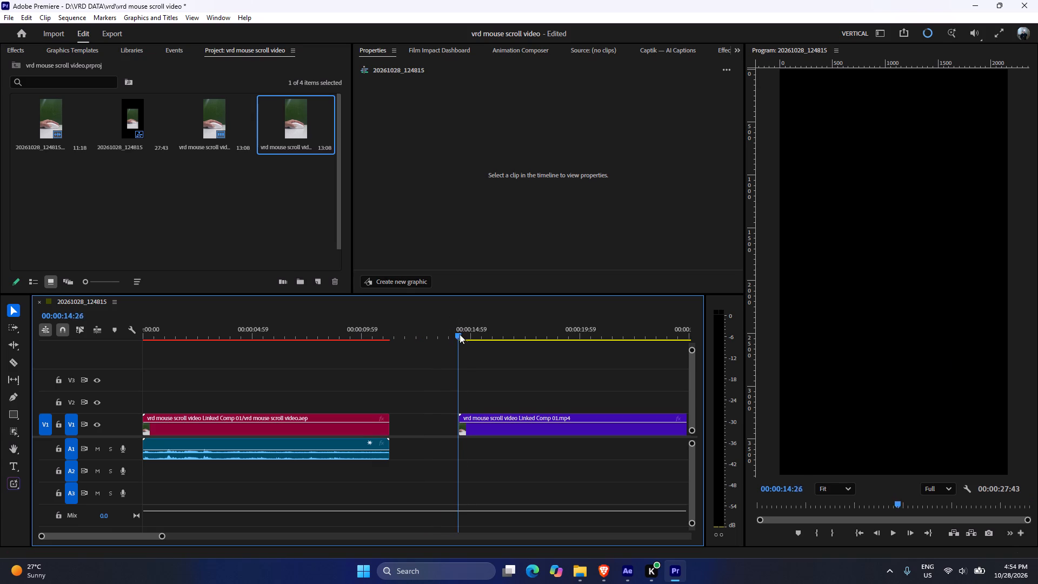
pyautogui.moveTo(460, 334); pyautogui.dragTo(480, 341)
pyautogui.click(488, 427)
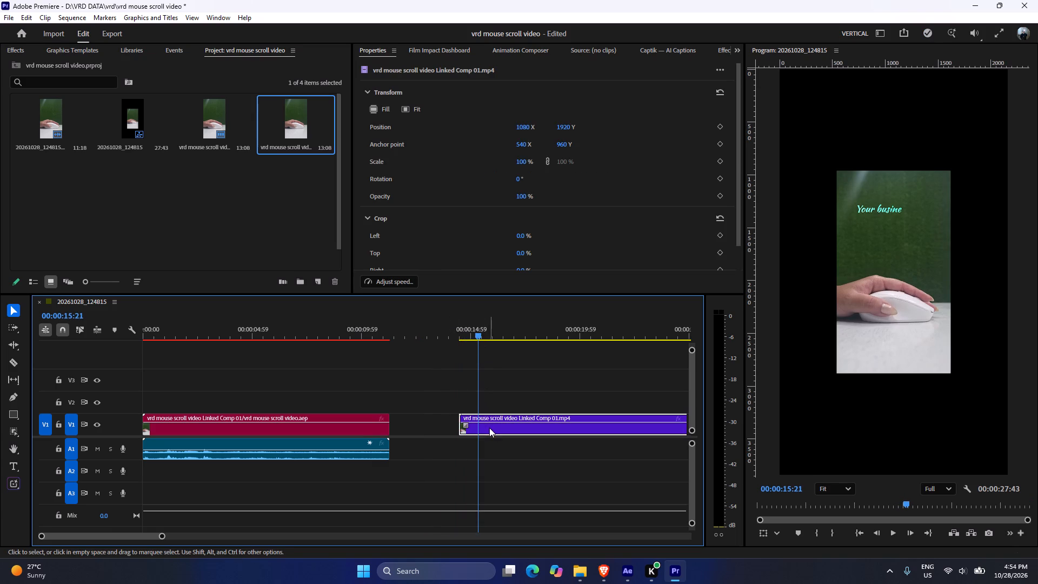
# Check the details of the rendered vrd mouse scroll video Linked Comp 01 file in Downloads, then return to Premiere.
pyautogui.click(580, 574)
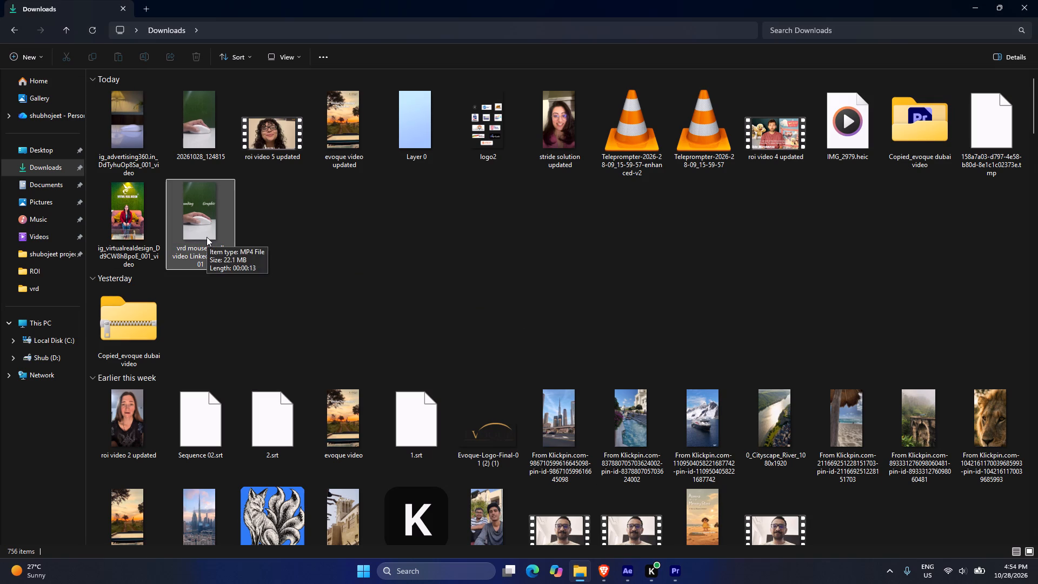
pyautogui.click(309, 220)
pyautogui.click(674, 578)
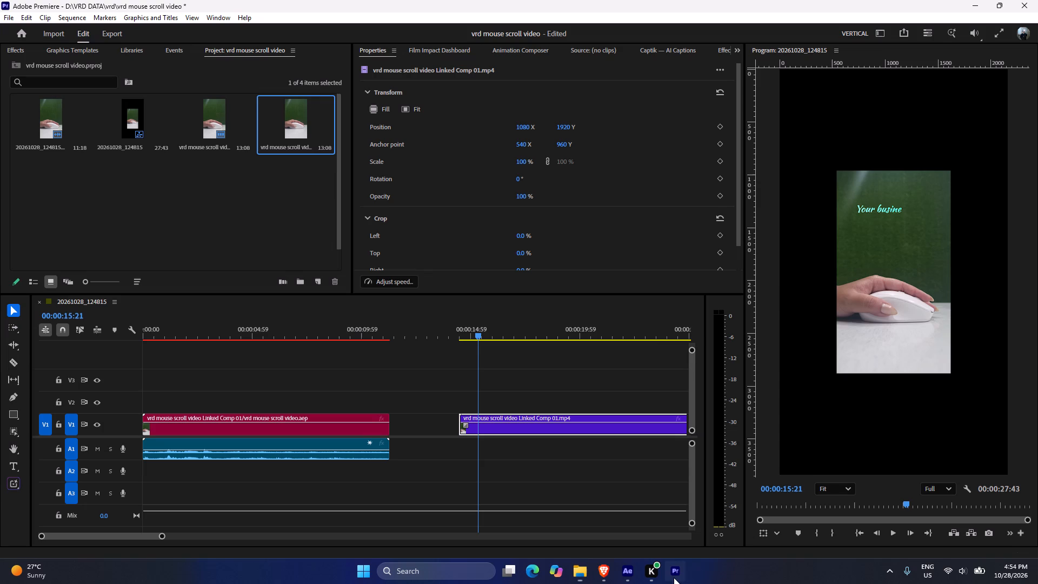
# Open the clip commands for the imported MP4 on V1.
pyautogui.rightClick(535, 432)
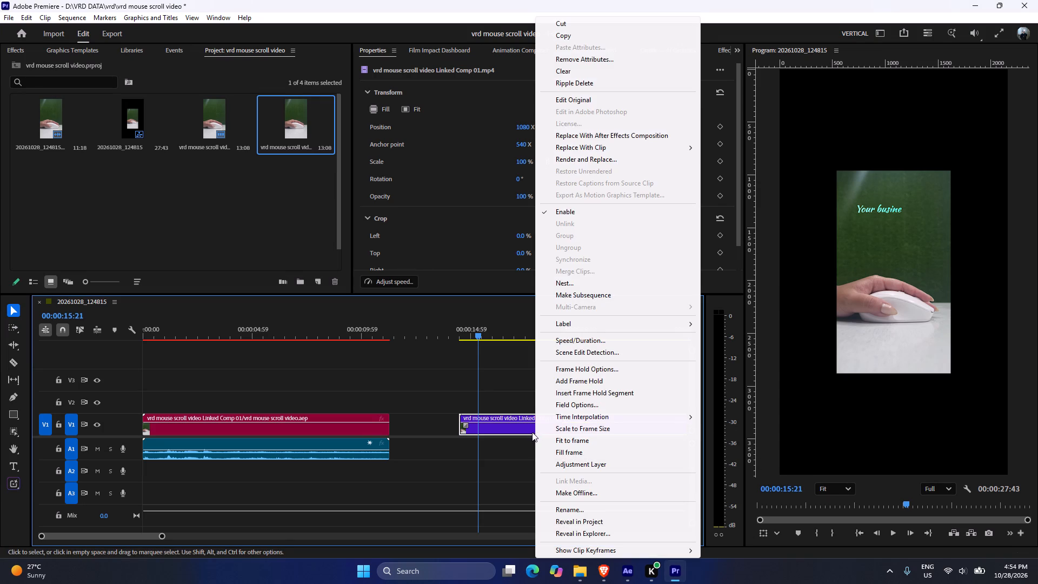
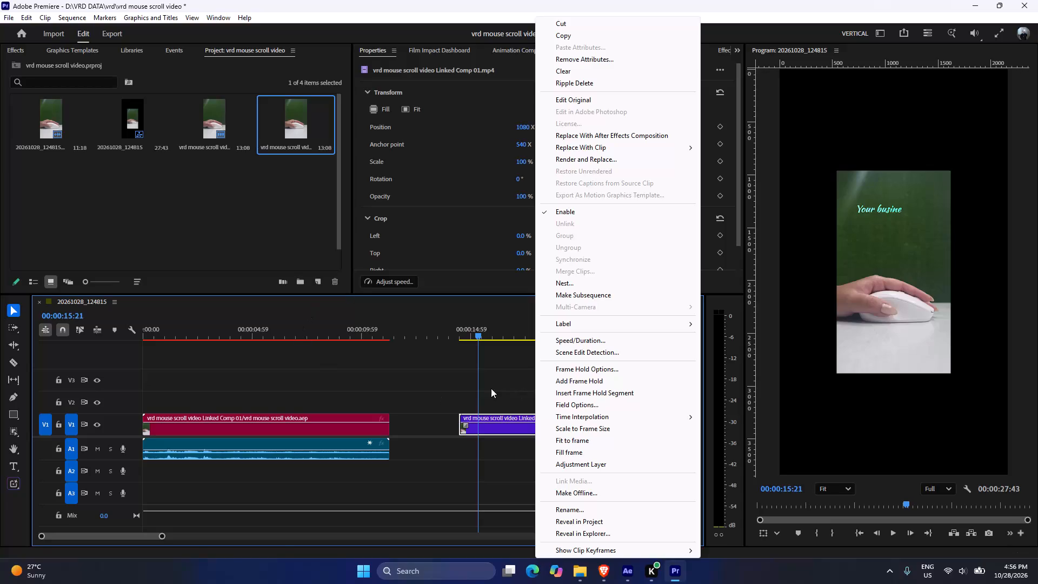
# Scale the imported vrd mouse scroll video Linked Comp 01 MP4 on V1 with Fill frame.
pyautogui.click(491, 388)
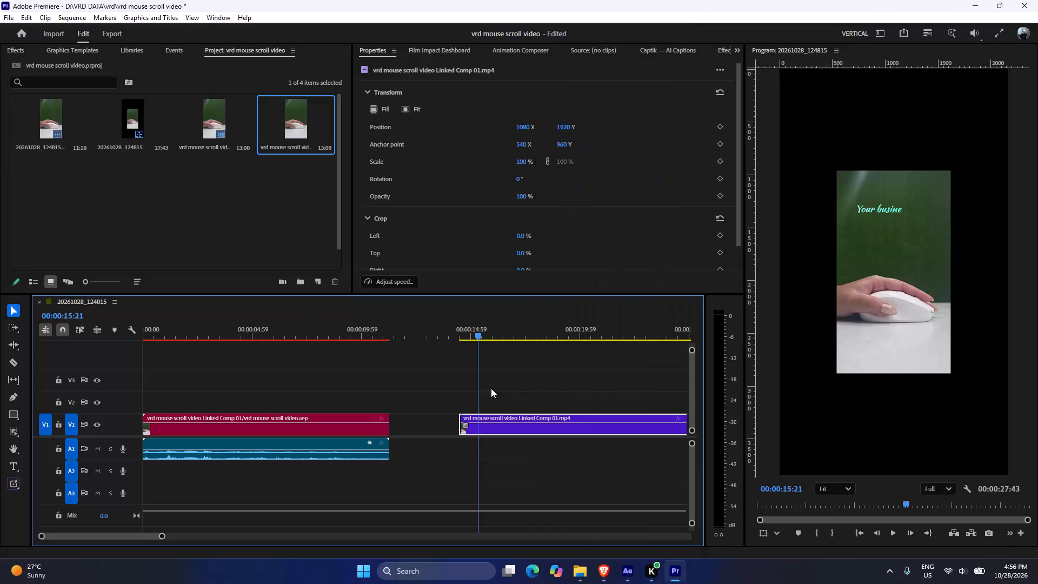
pyautogui.click(497, 424)
pyautogui.rightClick(505, 422)
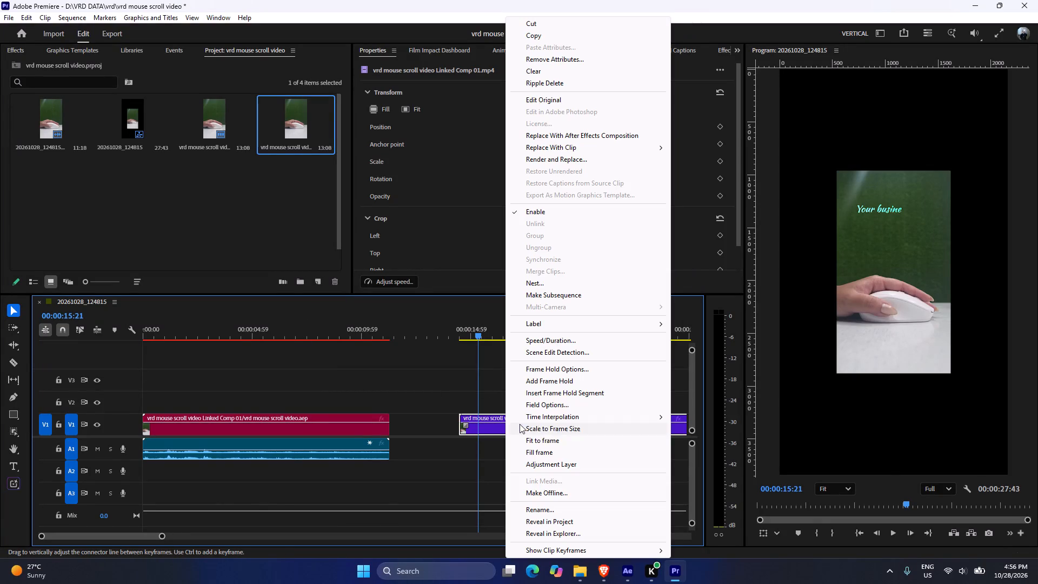
pyautogui.click(539, 455)
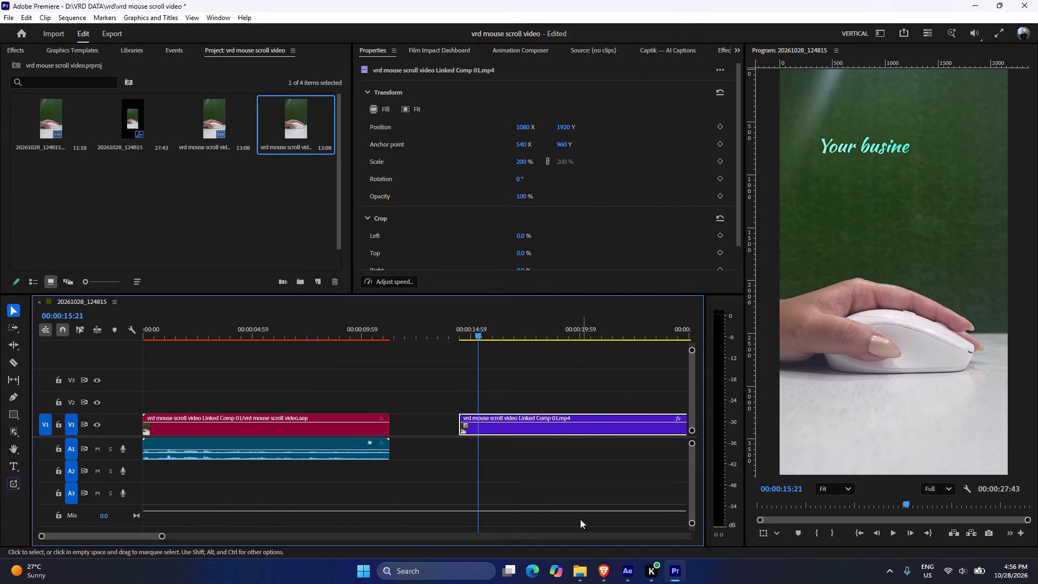
# Switch to After Effects and on to the Brave browser with the virtualrealdesign hiring reel and its pending video save.
pyautogui.click(631, 568)
pyautogui.click(605, 570)
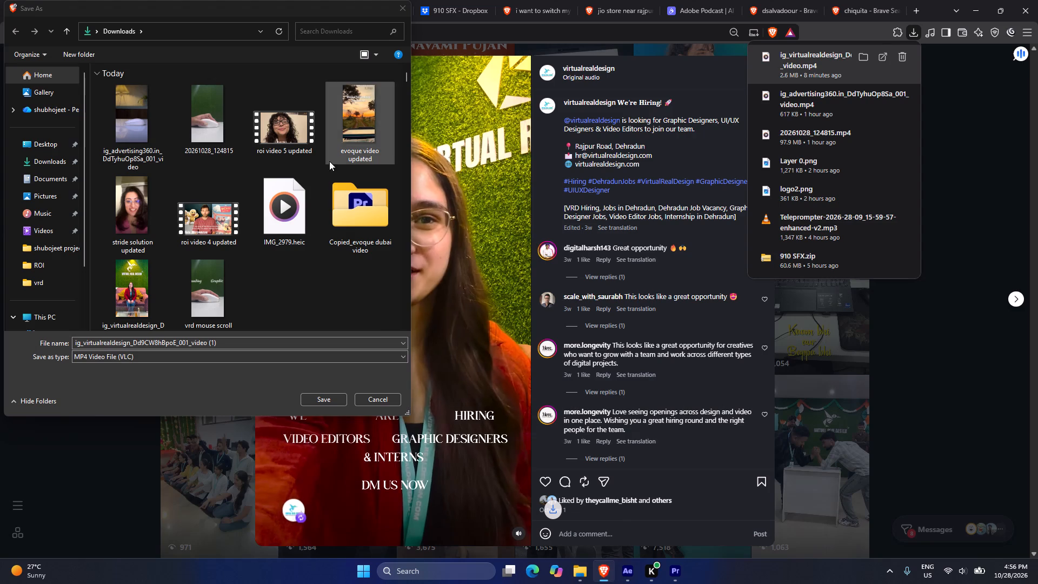
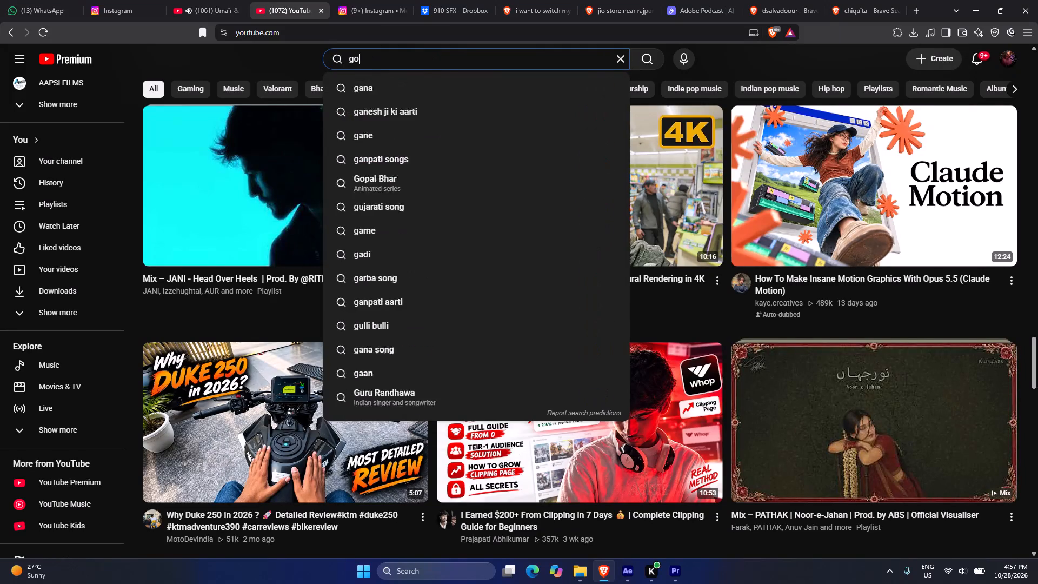
# Search YouTube for "gone gone thankyou".
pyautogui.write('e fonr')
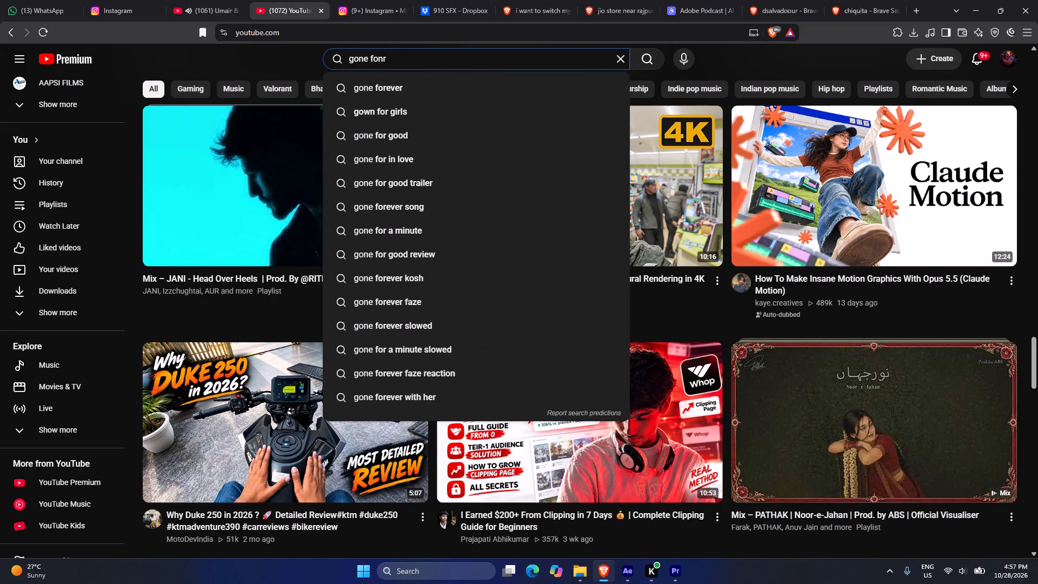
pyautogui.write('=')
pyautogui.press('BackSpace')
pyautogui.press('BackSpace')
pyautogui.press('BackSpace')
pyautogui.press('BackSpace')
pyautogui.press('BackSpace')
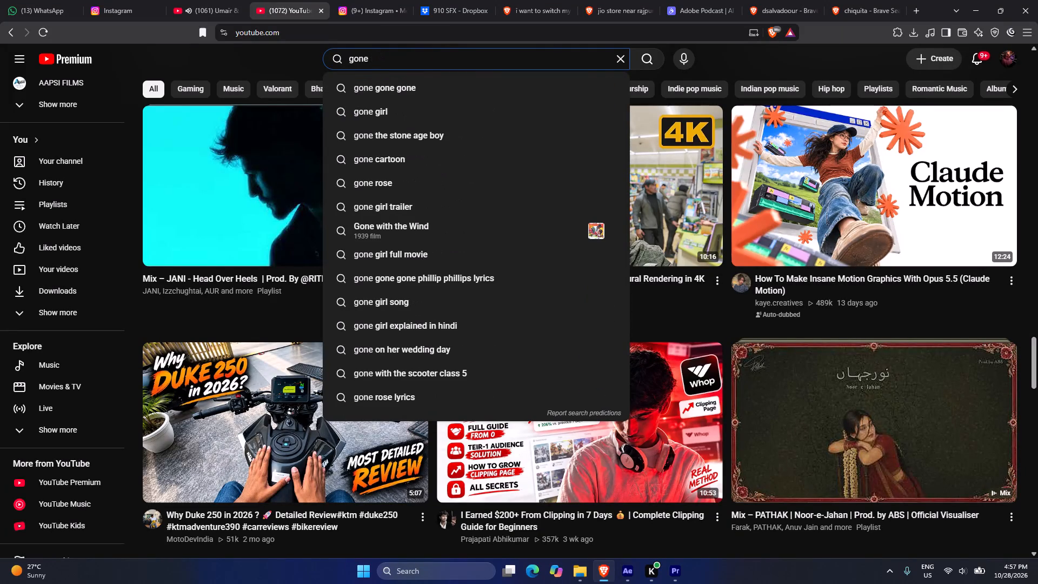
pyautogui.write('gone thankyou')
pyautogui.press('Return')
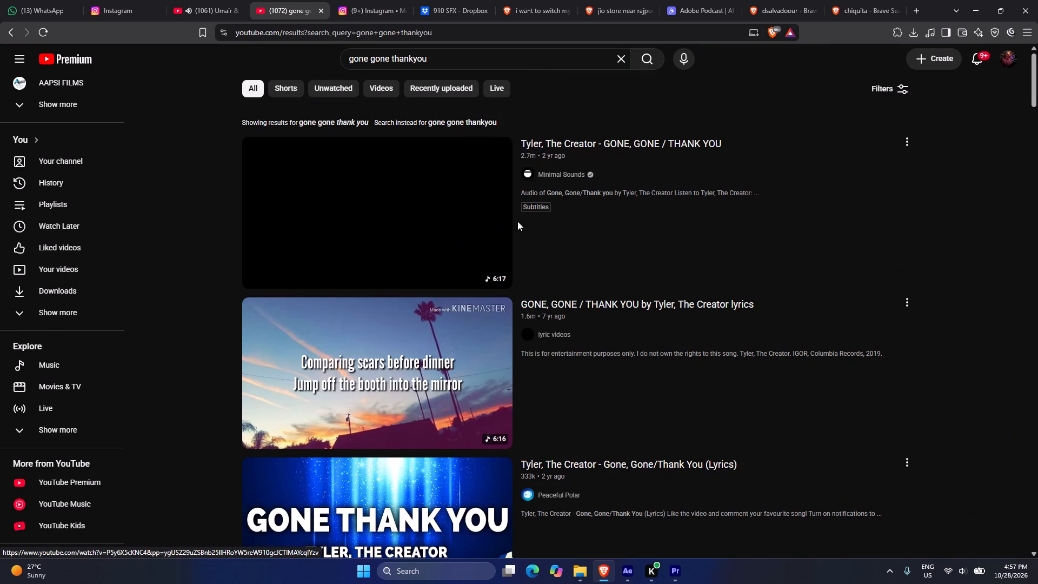
# Open the Minimal Sounds upload of "GONE, GONE / THANK YOU" and load it in the downloader site by adding "sos" before "youtube" in its address.
pyautogui.click(441, 205)
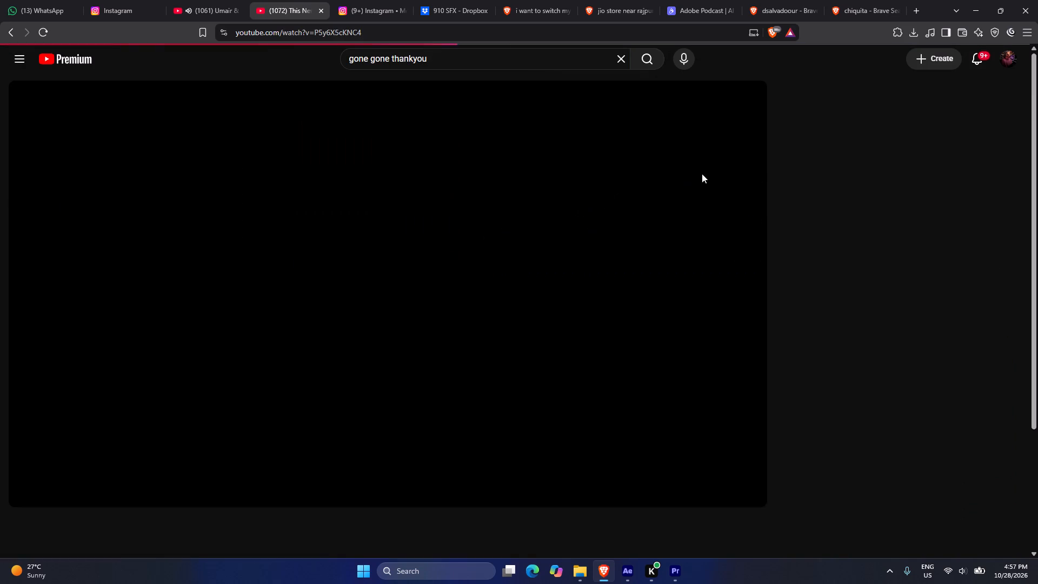
pyautogui.click(240, 35)
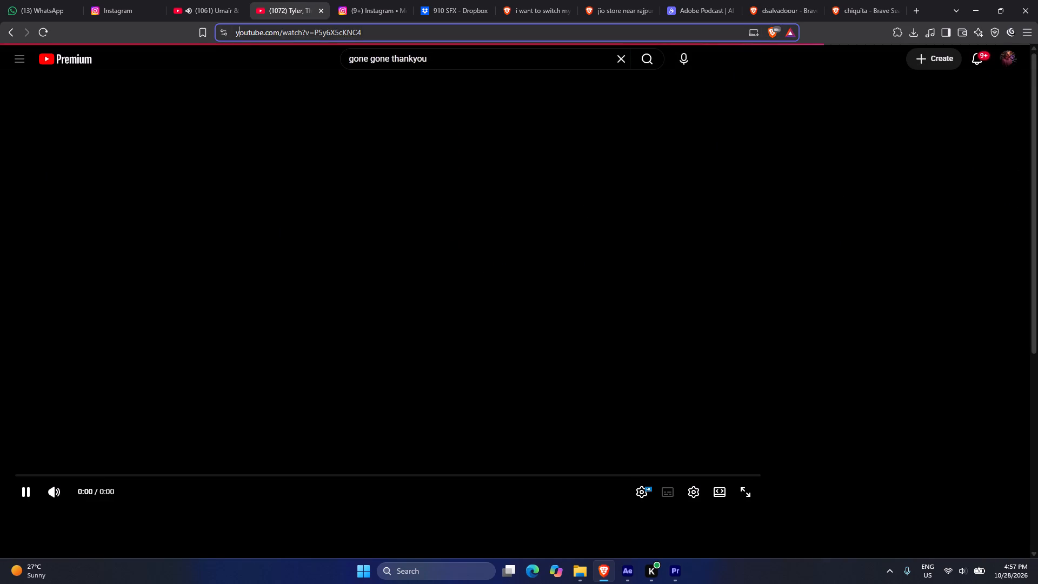
pyautogui.click(236, 31)
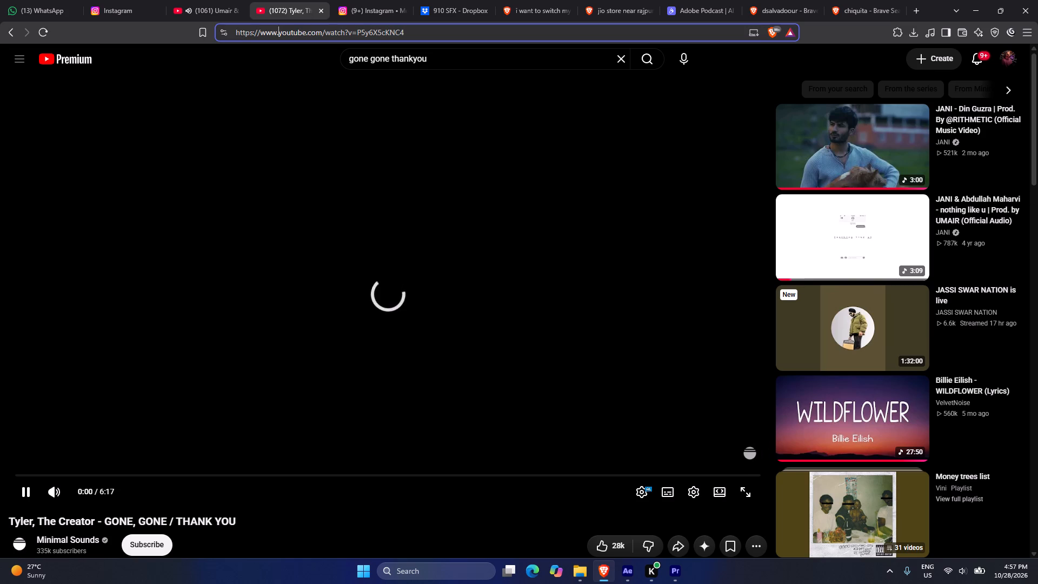
pyautogui.write('sos')
pyautogui.press('Return')
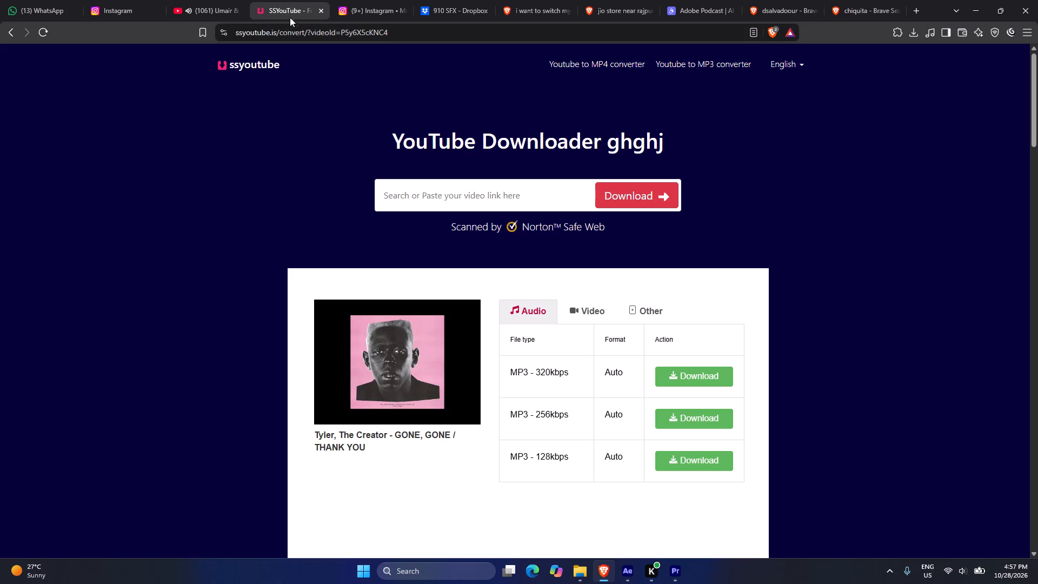
# Download the song "Tyler, The Creator - GONE, GONE / THANK YOU" as a 320kbps MP3.
pyautogui.click(690, 380)
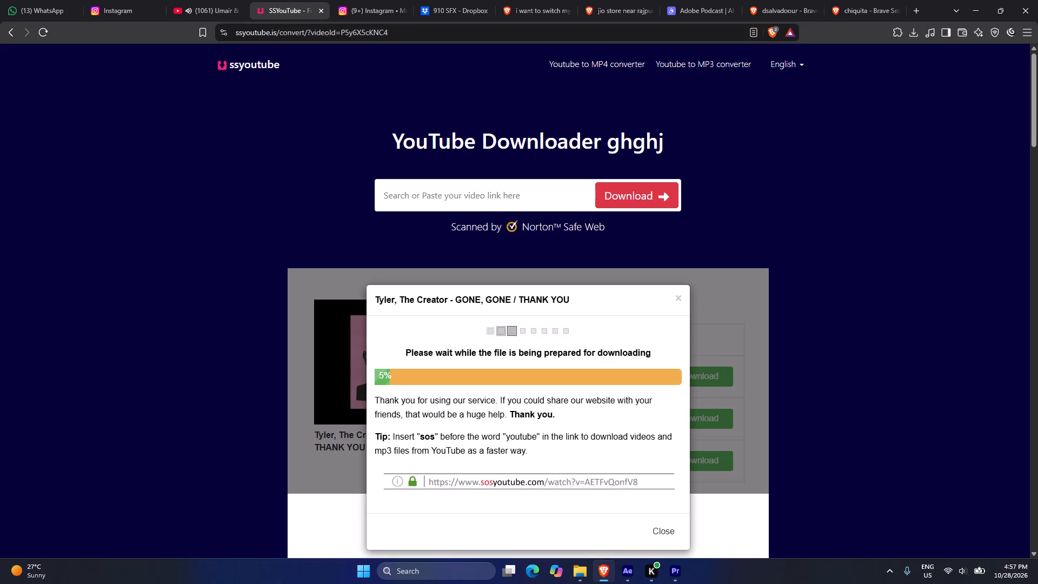
pyautogui.click(536, 333)
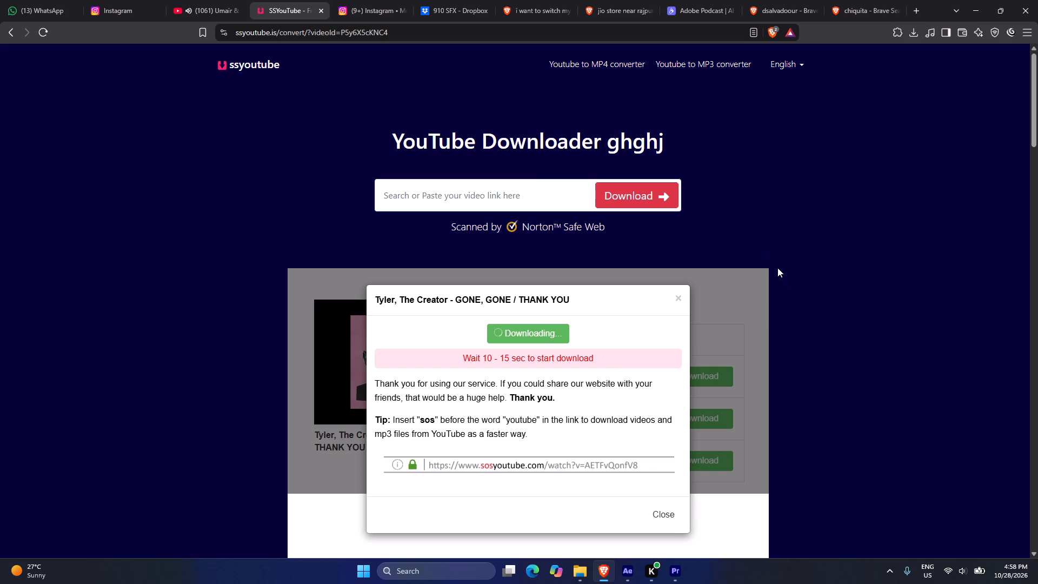
pyautogui.click(526, 334)
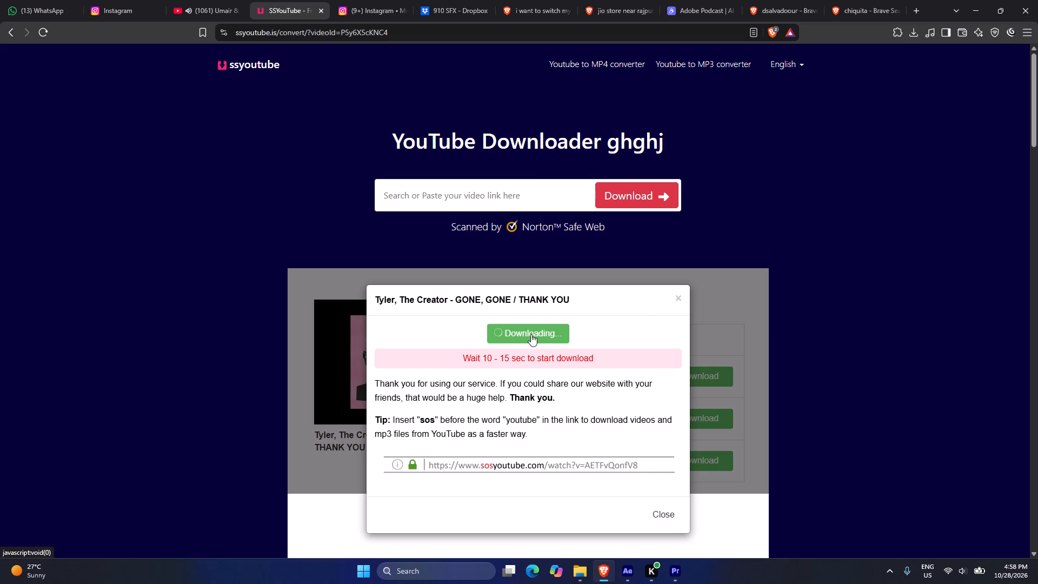
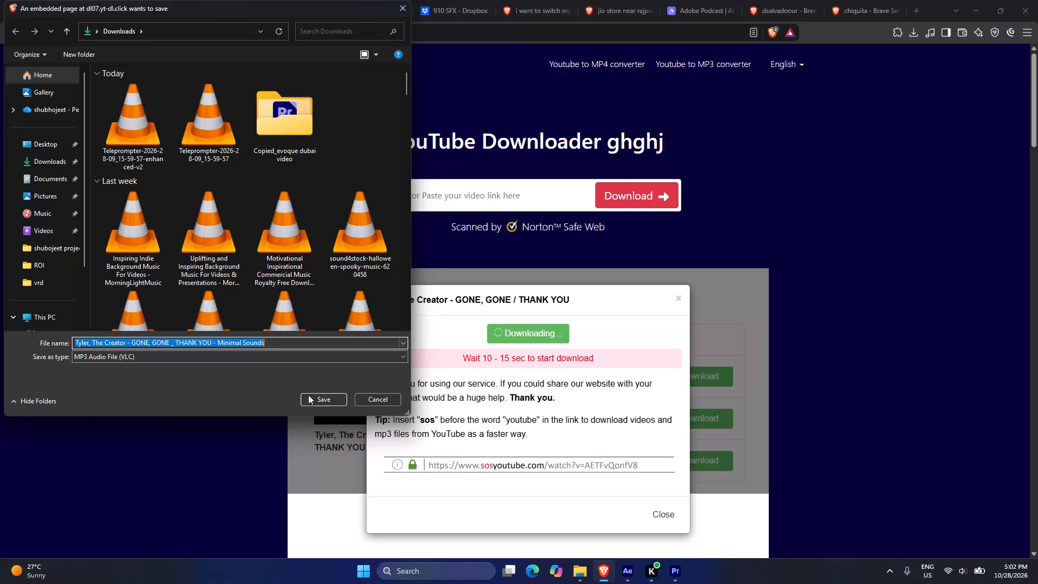
# Save the GONE, GONE / THANK YOU MP3 in the Downloads folder under its suggested file name.
pyautogui.click(308, 395)
pyautogui.click(311, 397)
# Bring the downloaded song into the Premiere Pro sequence on track A1, aligned with the start of the rendered "vrd mouse scroll video Linked Comp 01.mp4" clip.
pyautogui.moveTo(818, 54); pyautogui.dragTo(748, 383)
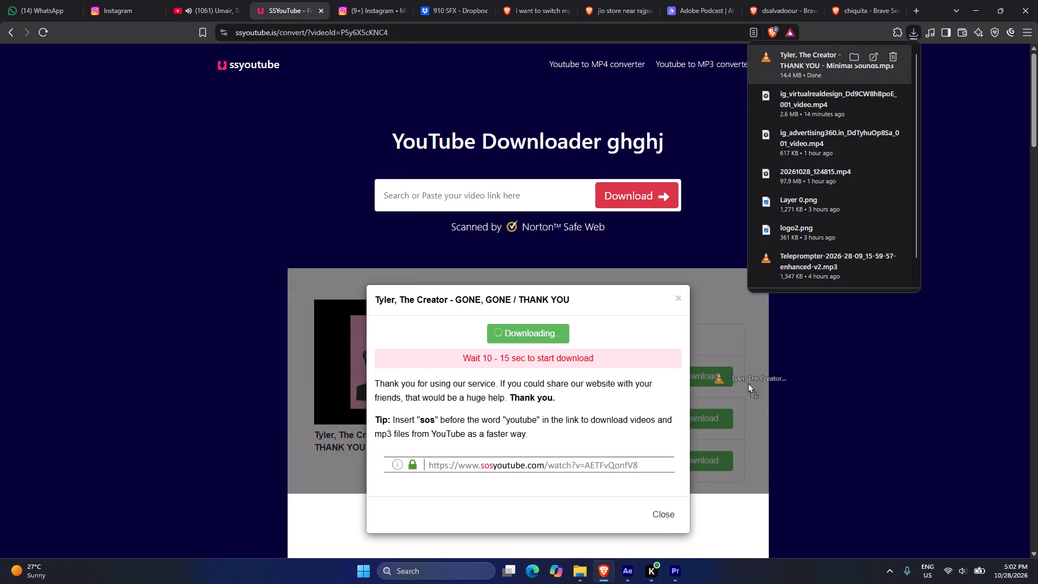
pyautogui.moveTo(748, 383); pyautogui.dragTo(420, 467)
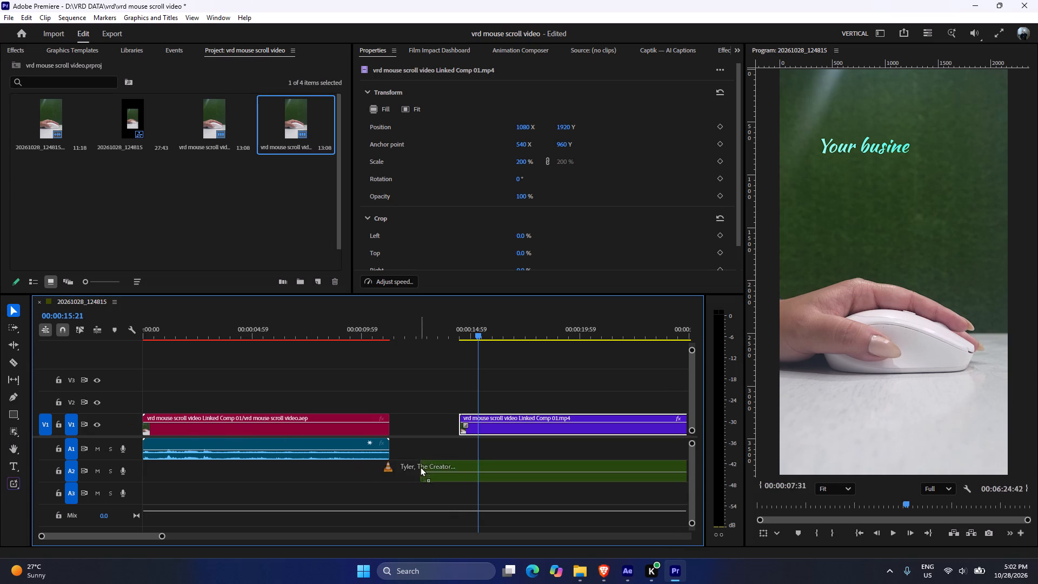
pyautogui.moveTo(420, 467); pyautogui.dragTo(458, 446)
# Switch to After Effects.
pyautogui.click(629, 569)
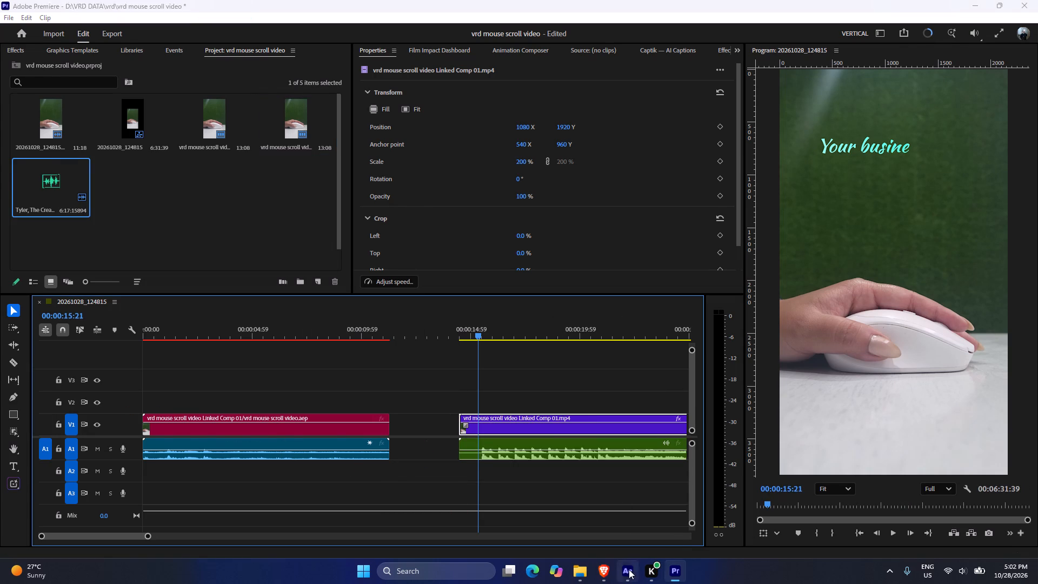
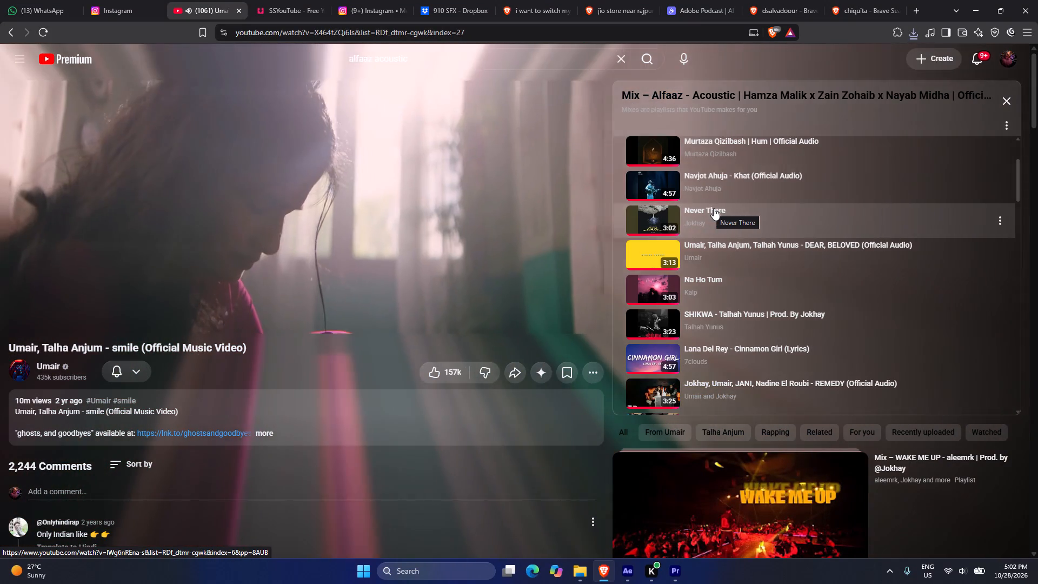
# Play "Na Ho Tum" from the YouTube mix and minimize the browser to return to After Effects.
pyautogui.click(708, 293)
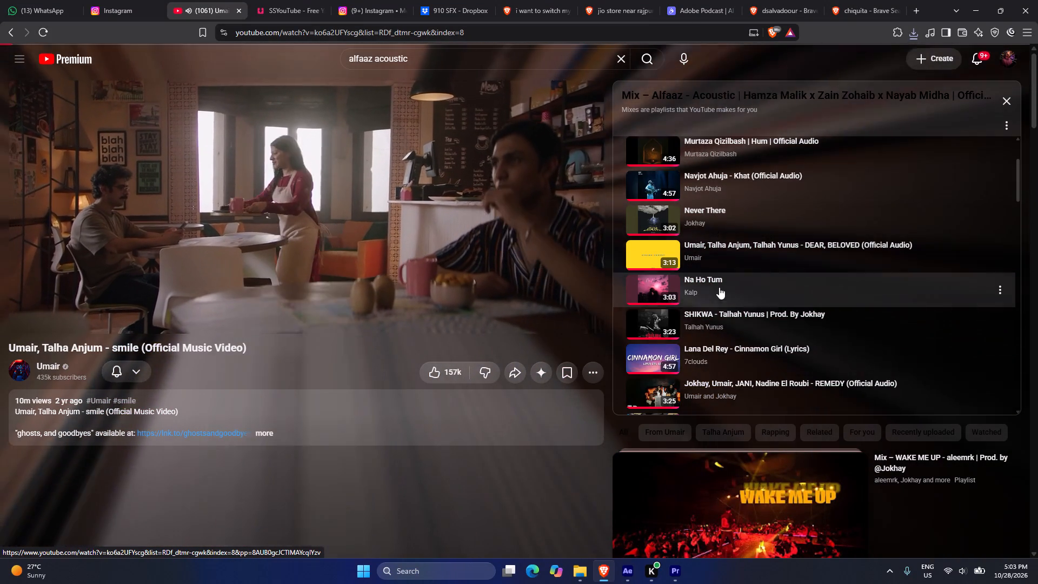
pyautogui.click(980, 5)
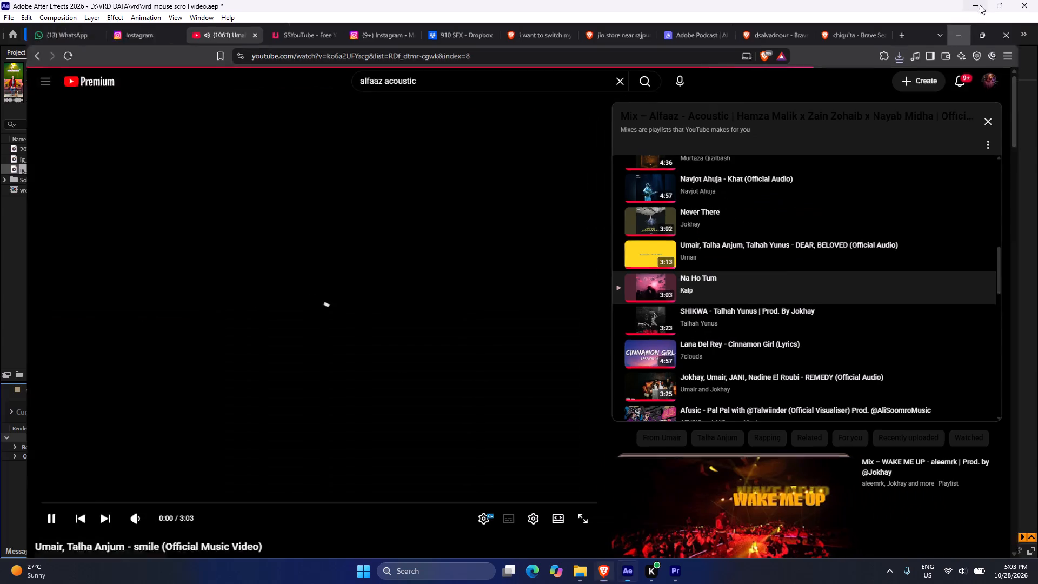
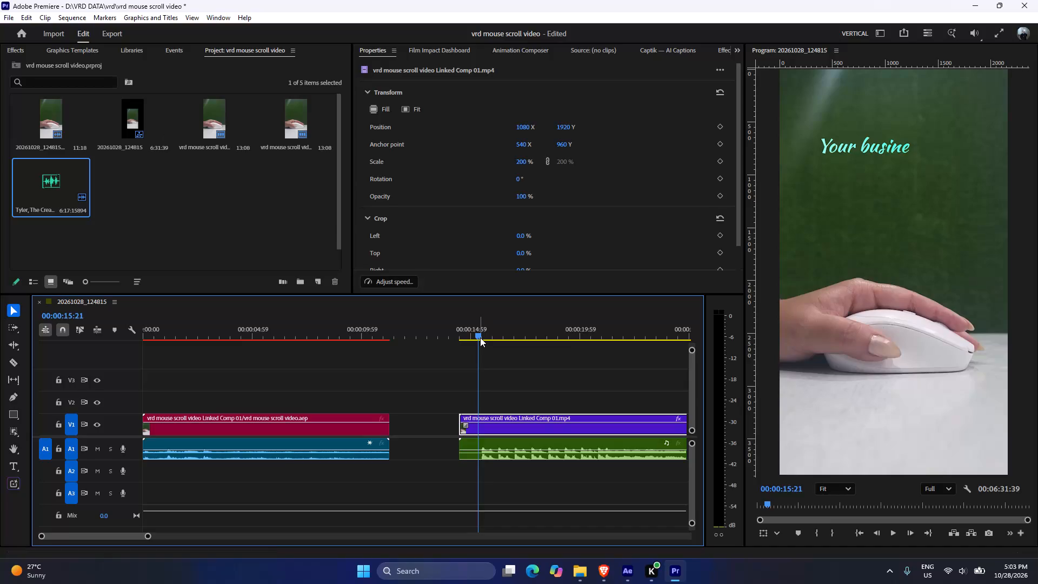
# Audition the song under the rendered mouse scroll clip, and sample its passages near 00:00:58 and 00:01:32 on the timeline.
pyautogui.press('space')
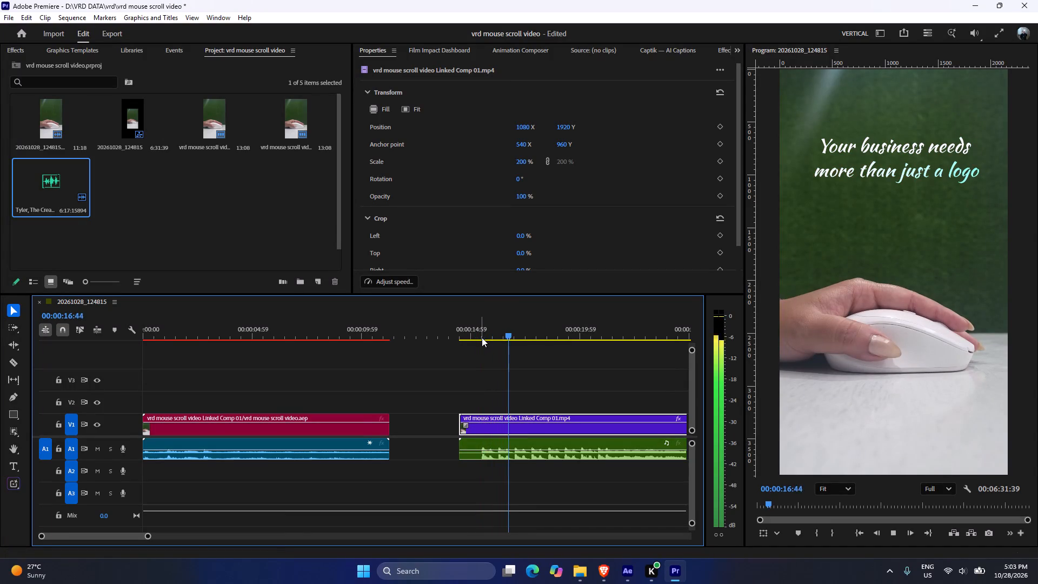
pyautogui.moveTo(149, 537); pyautogui.dragTo(298, 528)
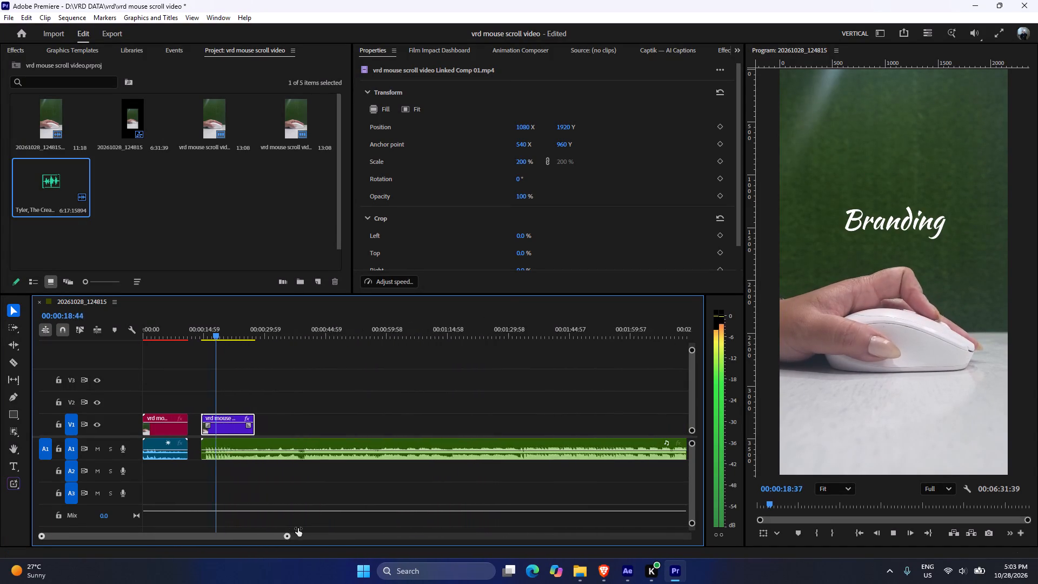
pyautogui.moveTo(298, 528); pyautogui.dragTo(305, 528)
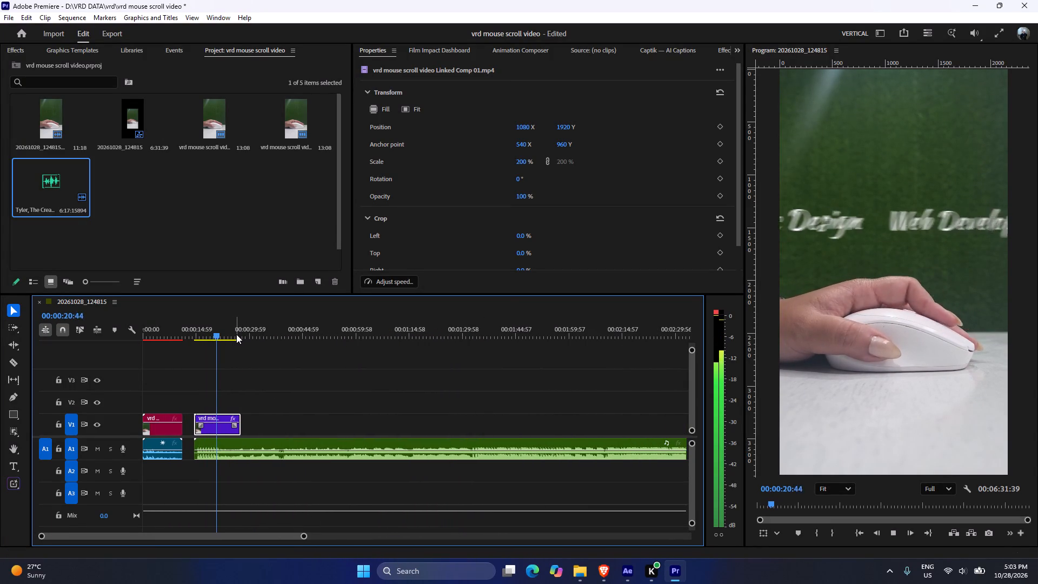
pyautogui.moveTo(239, 334); pyautogui.dragTo(284, 341)
pyautogui.press('space')
pyautogui.moveTo(309, 329); pyautogui.dragTo(367, 336)
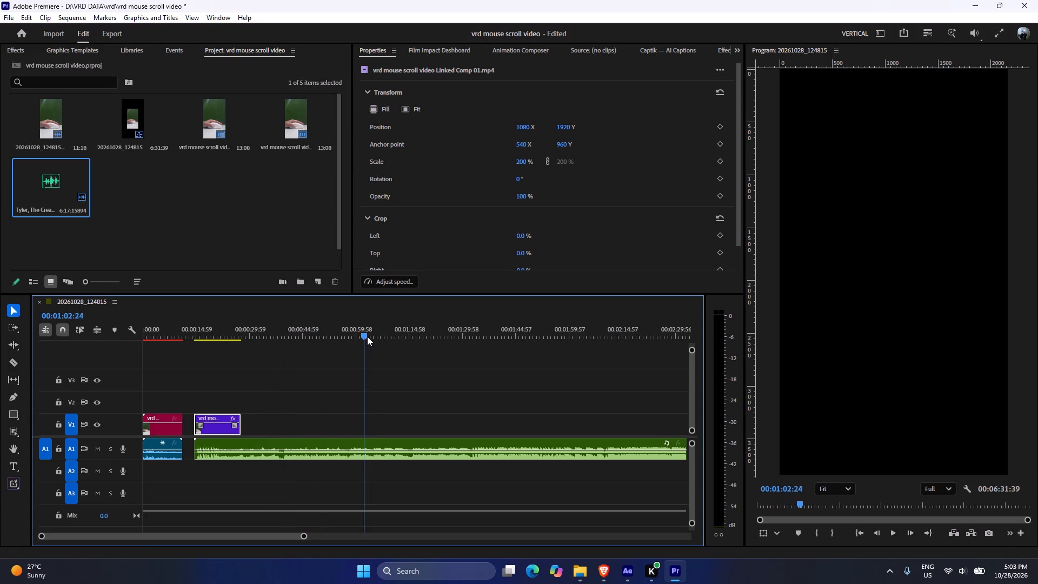
pyautogui.moveTo(367, 336); pyautogui.dragTo(347, 337)
pyautogui.press('space')
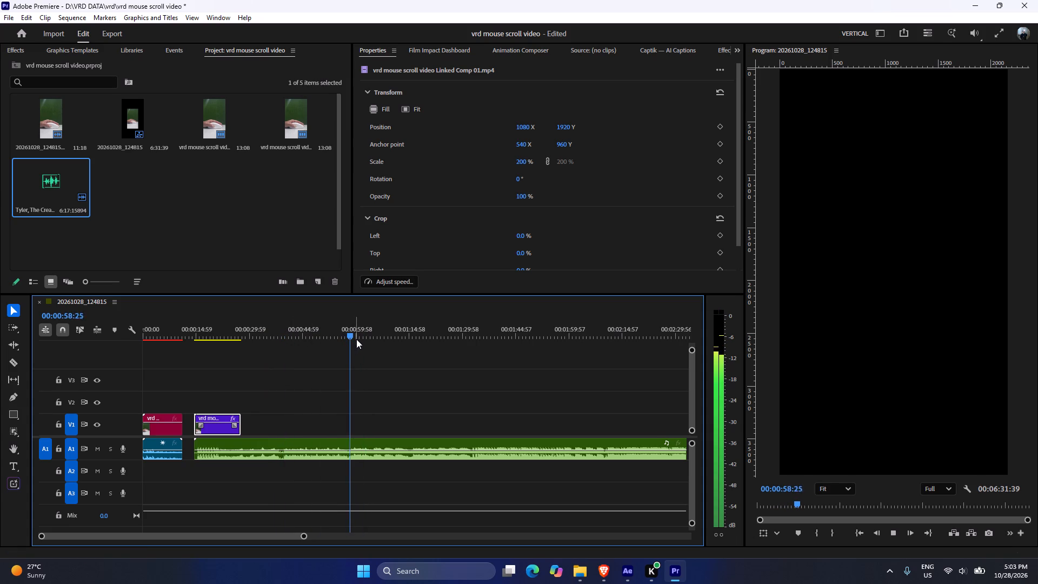
pyautogui.moveTo(426, 332); pyautogui.dragTo(473, 340)
pyautogui.press('space')
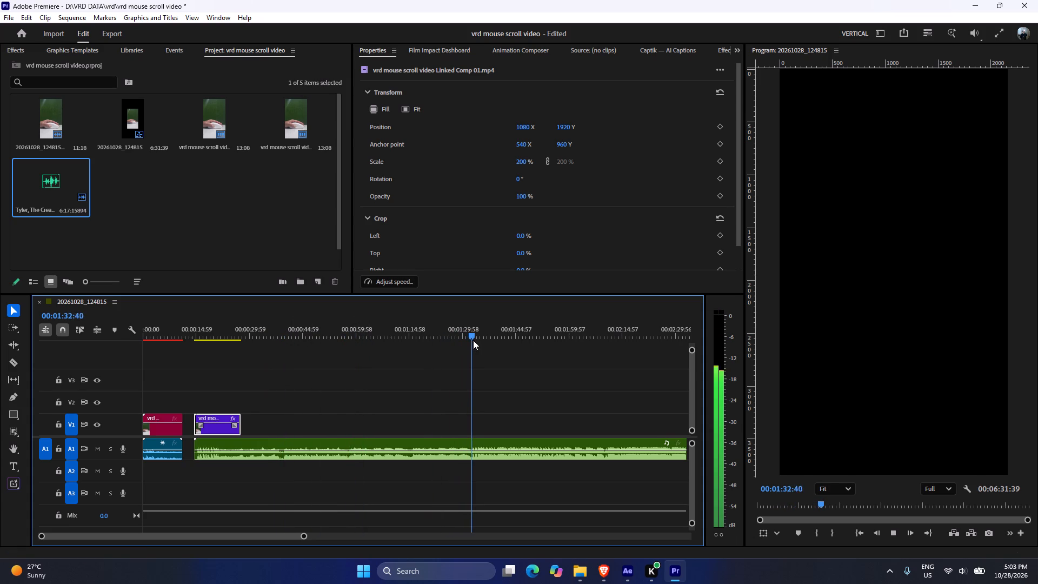
# Sample further passages of the song for a suitable soundtrack section, near 2:01, 2:10, 2:47, 3:12 and 4:12 on the timeline.
pyautogui.scroll(-9, 470, 357)
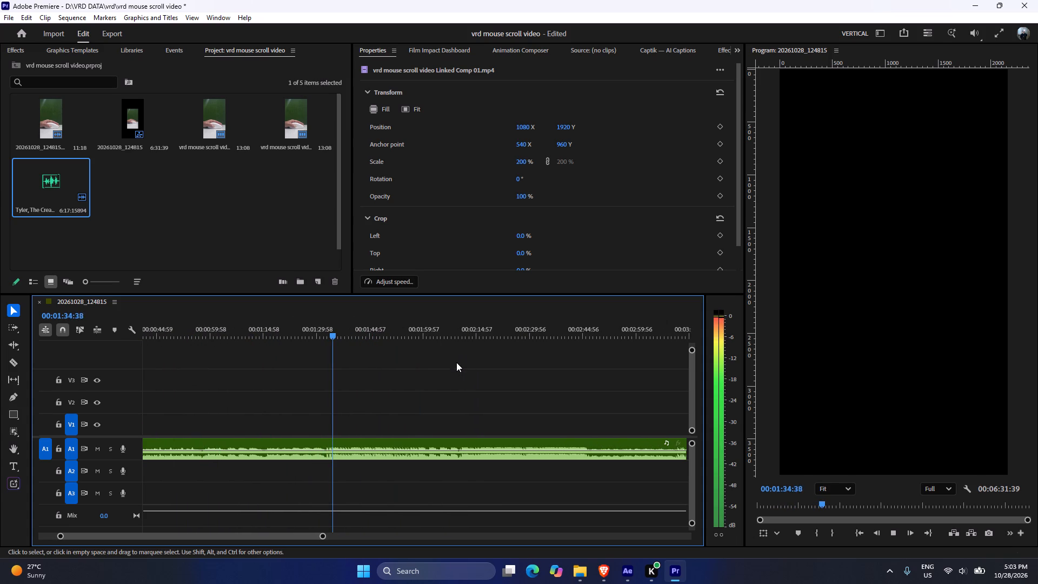
pyautogui.moveTo(434, 323); pyautogui.dragTo(428, 326)
pyautogui.press('space')
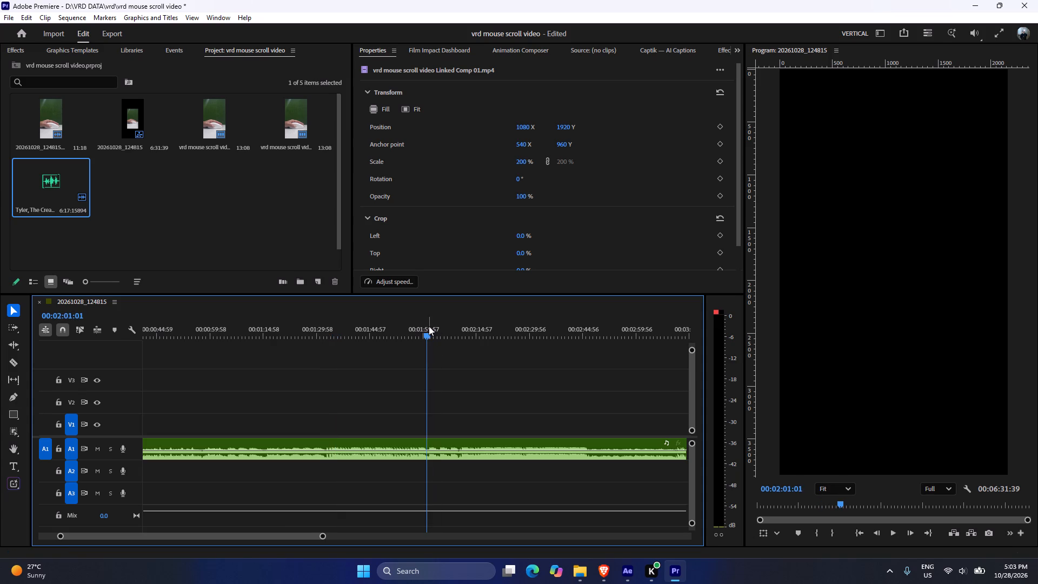
pyautogui.press('space')
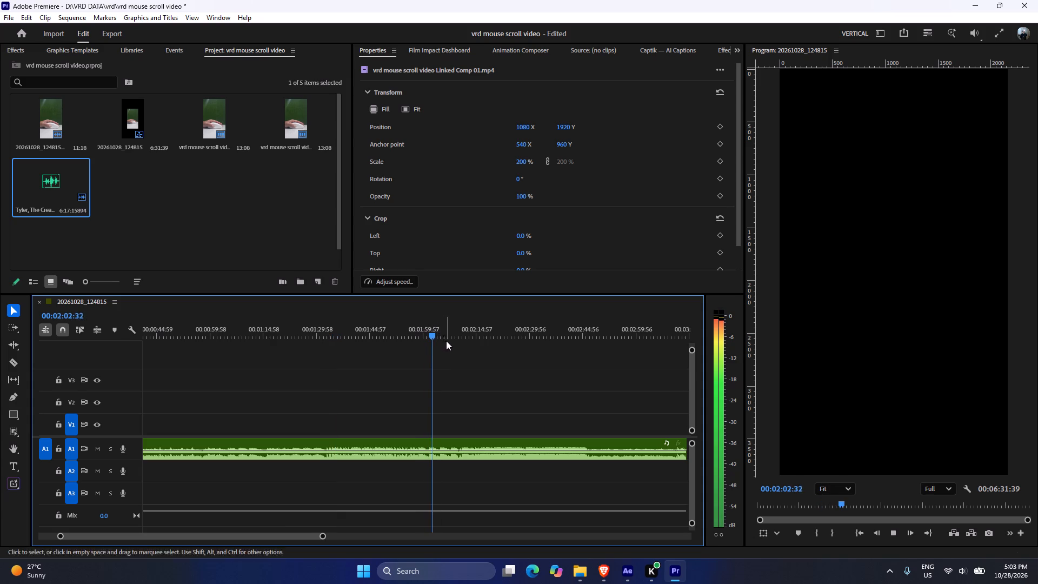
pyautogui.moveTo(453, 329); pyautogui.dragTo(463, 331)
pyautogui.press('space')
pyautogui.scroll(-10, 478, 334)
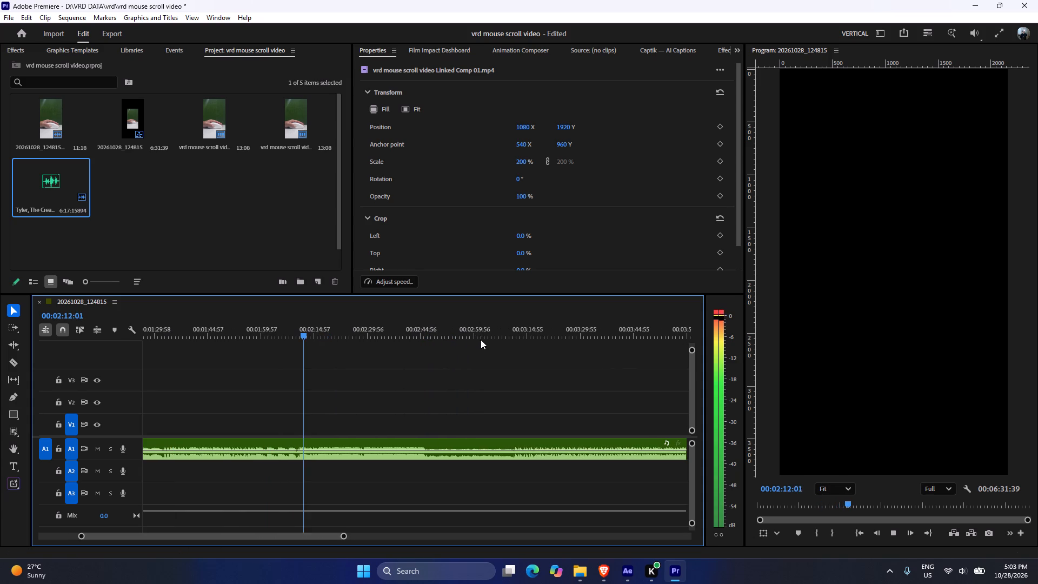
pyautogui.moveTo(422, 327); pyautogui.dragTo(429, 330)
pyautogui.press('space')
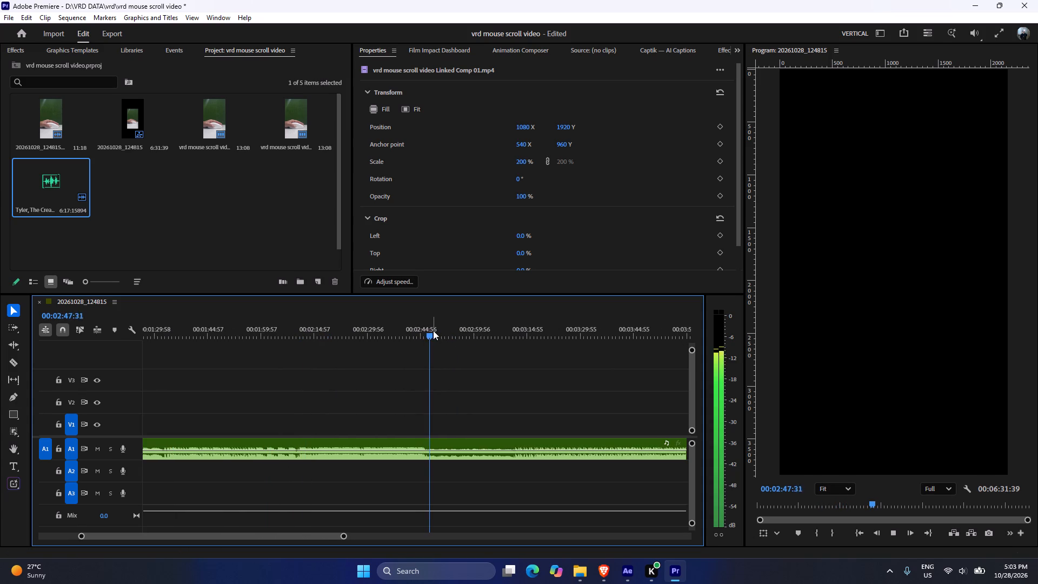
pyautogui.moveTo(473, 333); pyautogui.dragTo(516, 333)
pyautogui.press('space')
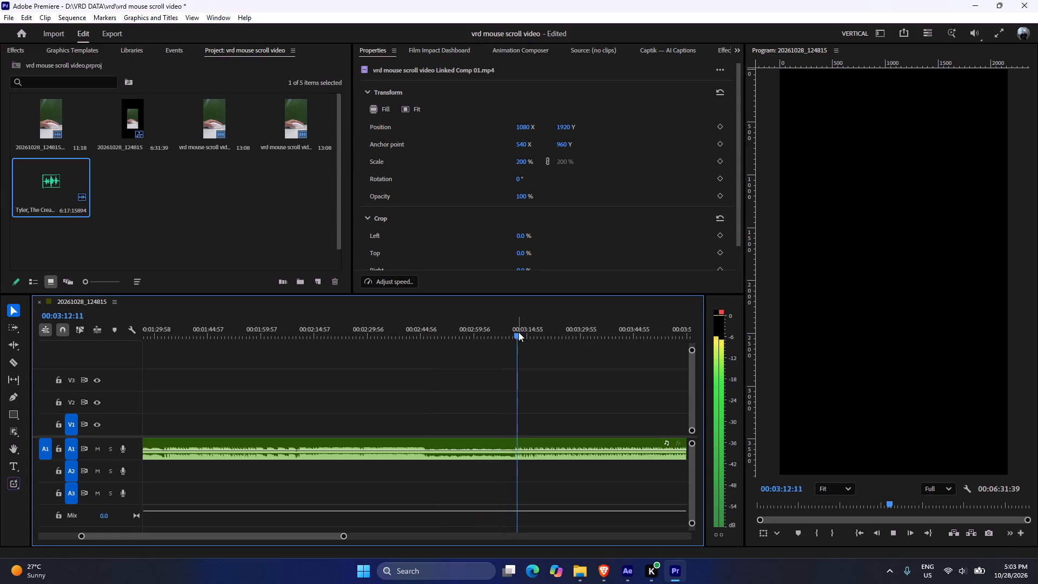
pyautogui.scroll(-16, 525, 343)
pyautogui.click(468, 328)
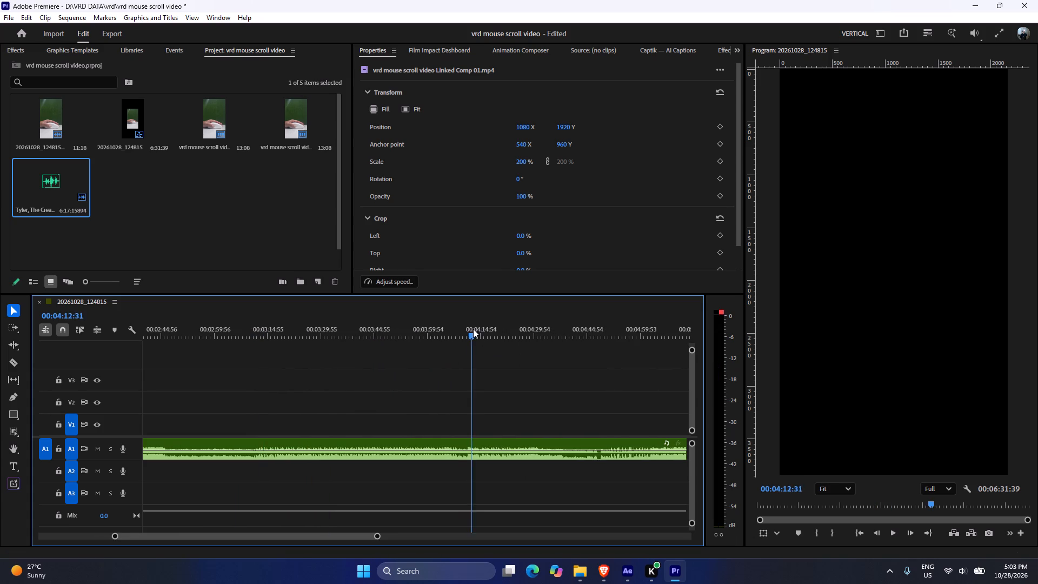
# Audition the later passages of the song for a suitable soundtrack section, near 4:12, 4:48 and 5:30 on the timeline.
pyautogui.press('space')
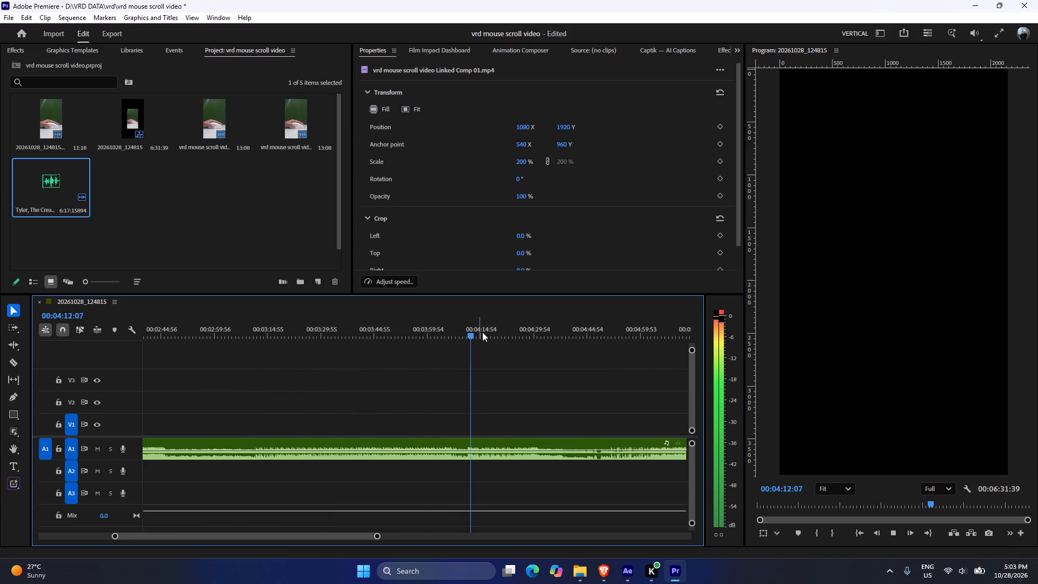
pyautogui.scroll(-8, 517, 337)
pyautogui.moveTo(458, 330); pyautogui.dragTo(471, 333)
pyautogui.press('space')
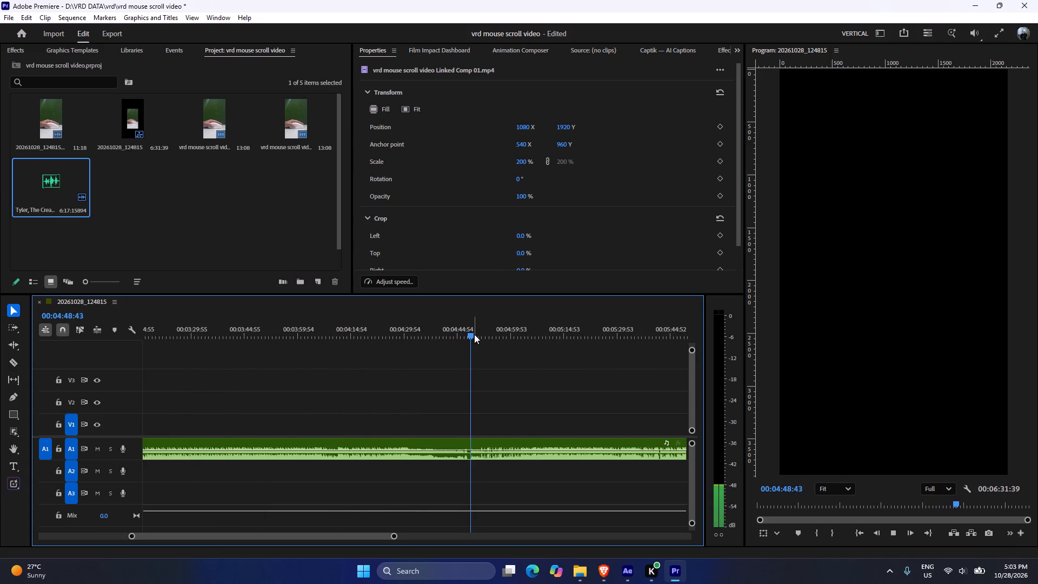
pyautogui.scroll(-12, 491, 337)
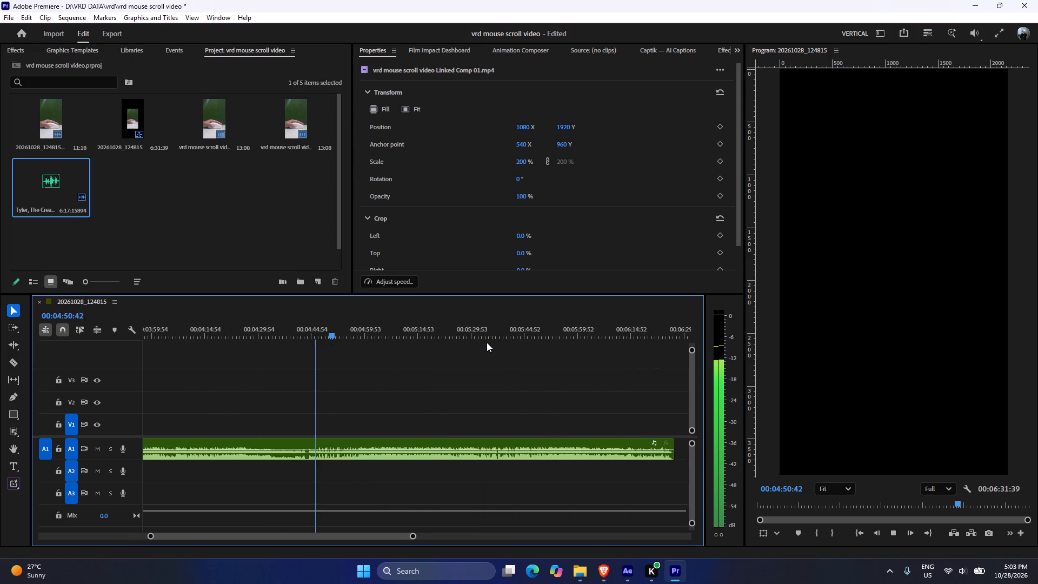
pyautogui.scroll(-2, 487, 342)
pyautogui.moveTo(376, 318); pyautogui.dragTo(390, 319)
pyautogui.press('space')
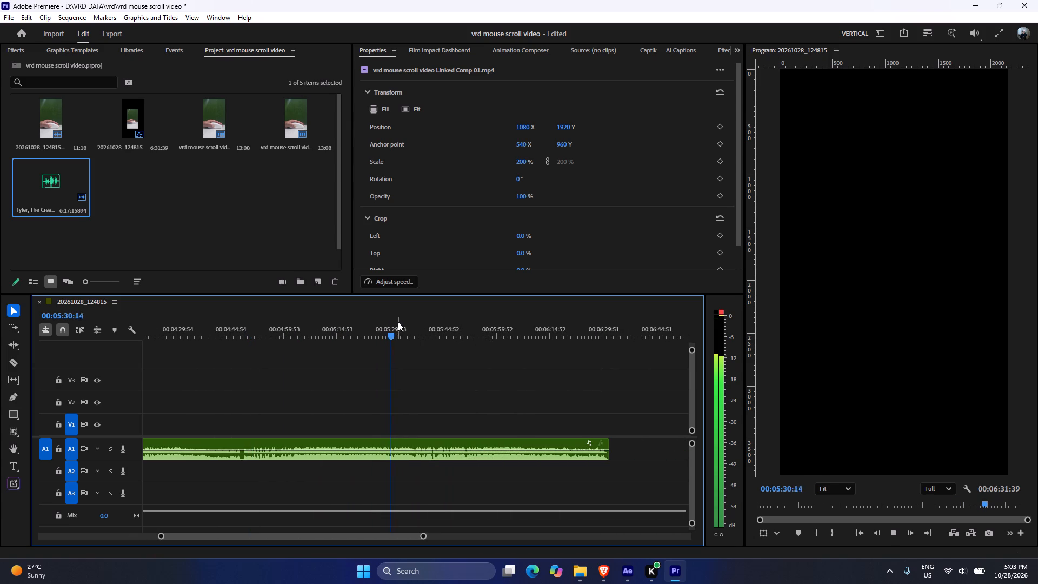
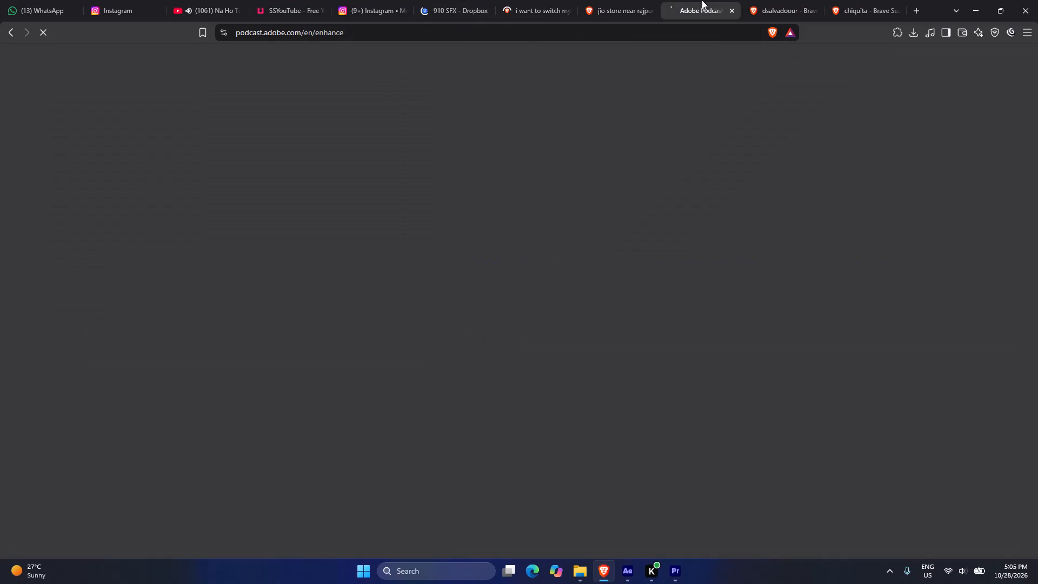
# Close the Jio store search tab in the Brave browser.
pyautogui.click(650, 9)
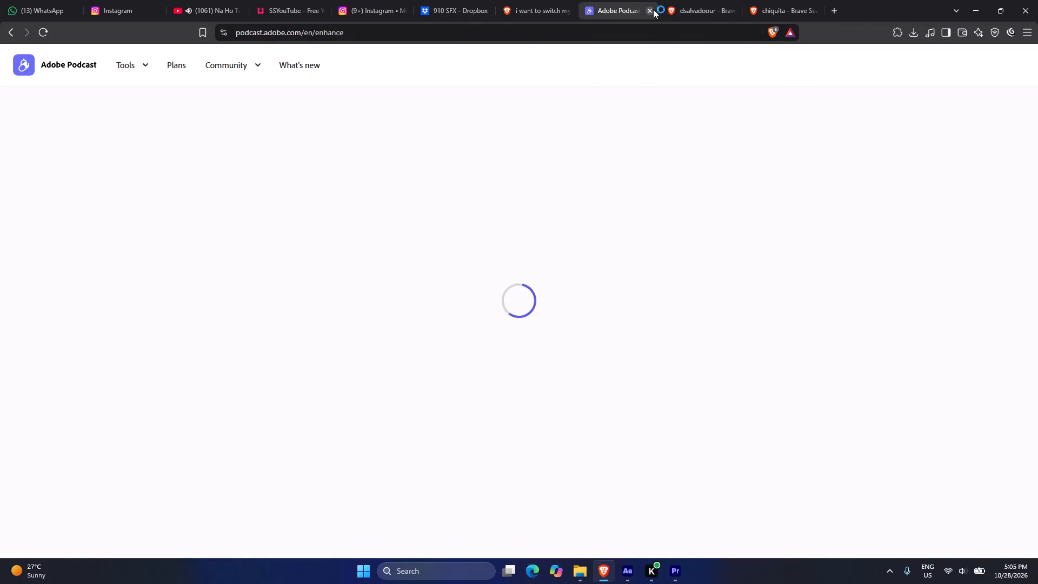
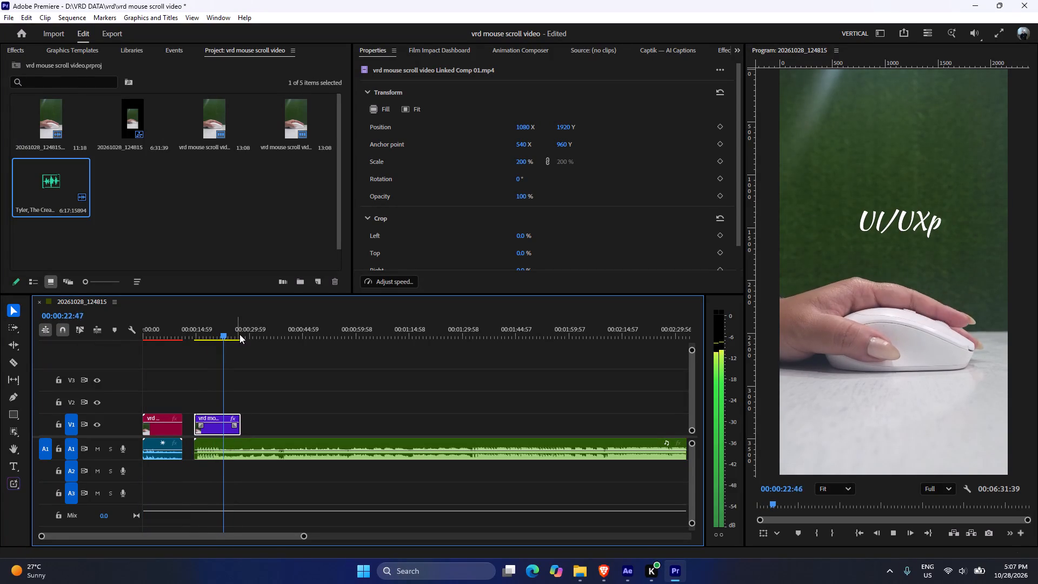
# Sample an earlier passage of the song for a suitable soundtrack section, near 00:00:40 on the timeline.
pyautogui.moveTo(249, 337); pyautogui.dragTo(274, 336)
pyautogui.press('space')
pyautogui.click(284, 335)
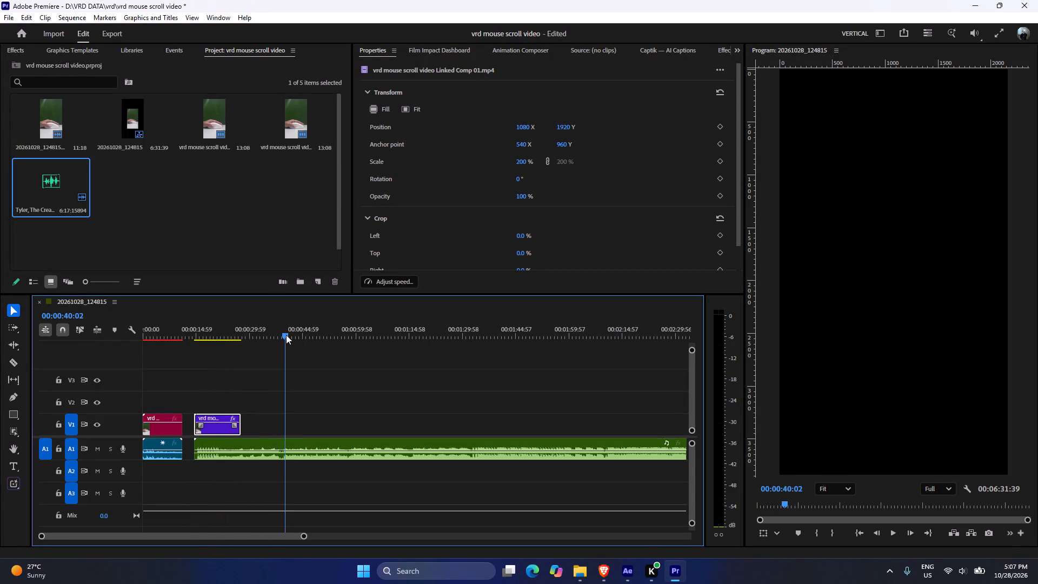
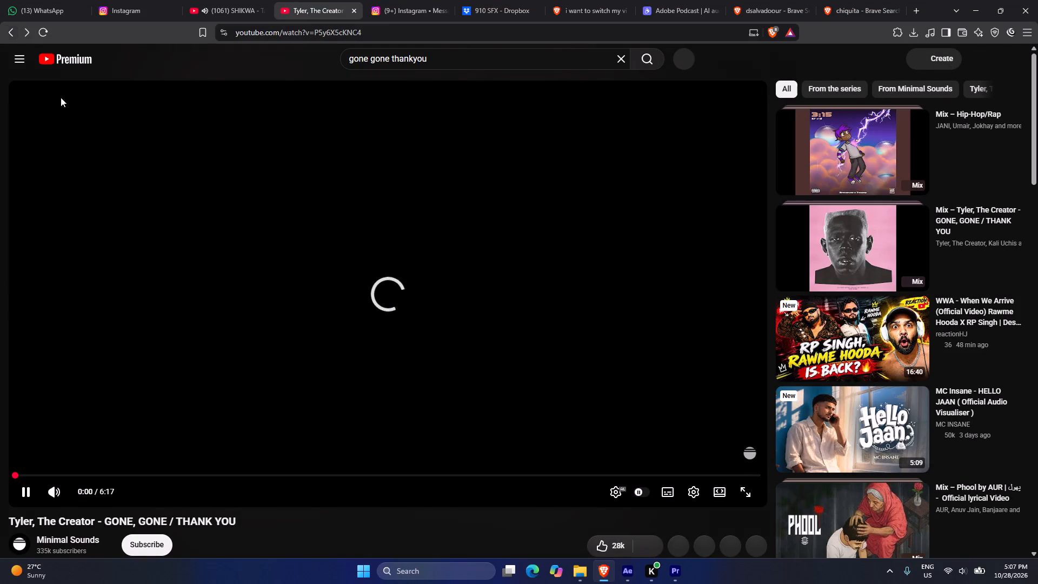
# Leave the full song's page and search YouTube for "gone gone thankyou".
pyautogui.click(15, 31)
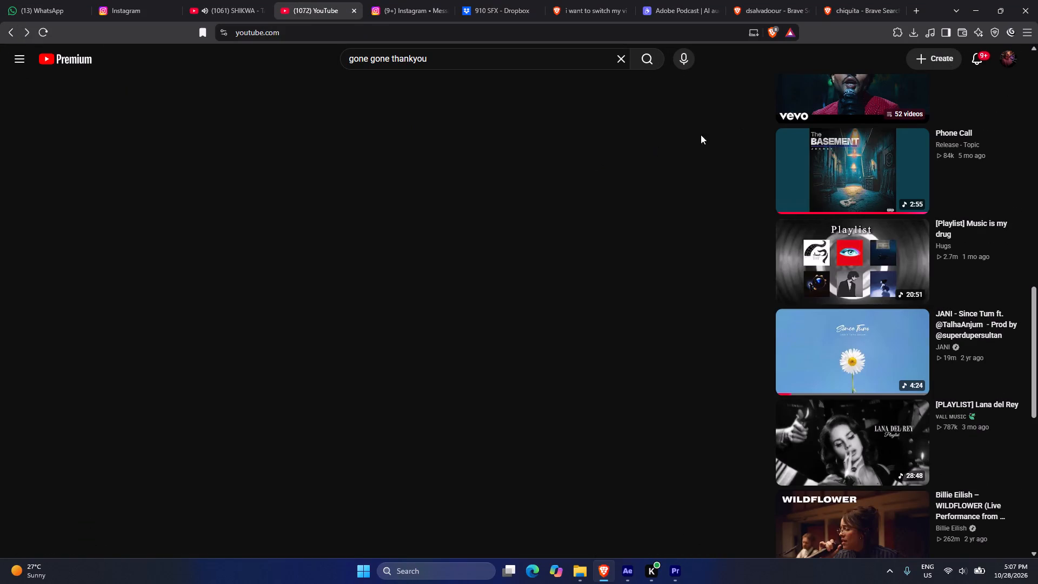
pyautogui.scroll(-1, 459, 215)
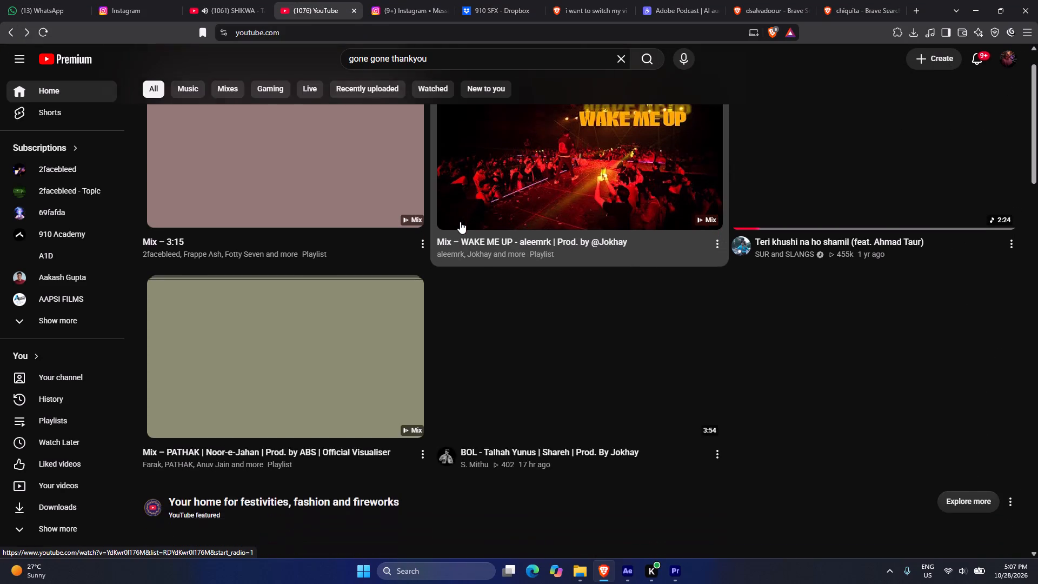
pyautogui.scroll(2, 465, 189)
pyautogui.click(453, 57)
pyautogui.press('Return')
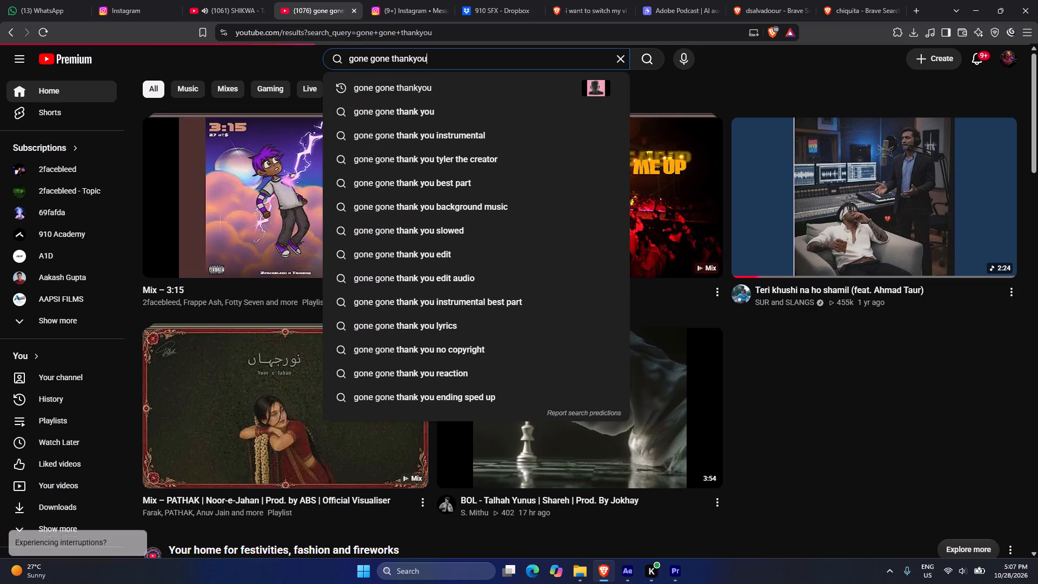
# Open "Tyler, The Creator - Gone, Gone / Thank You - Second Part Only" and skip through it to audition the track.
pyautogui.scroll(-5, 460, 360)
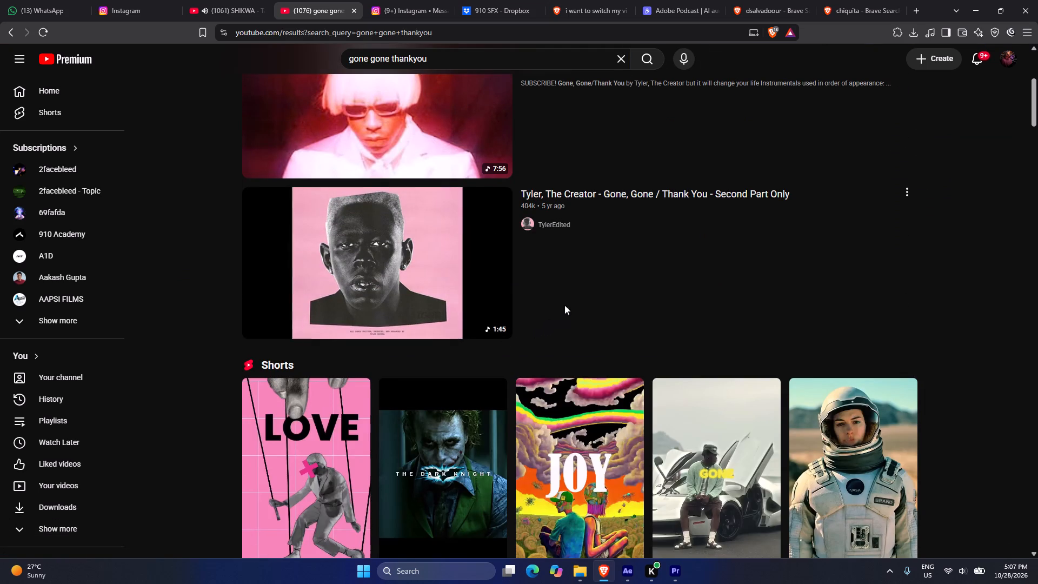
pyautogui.click(410, 291)
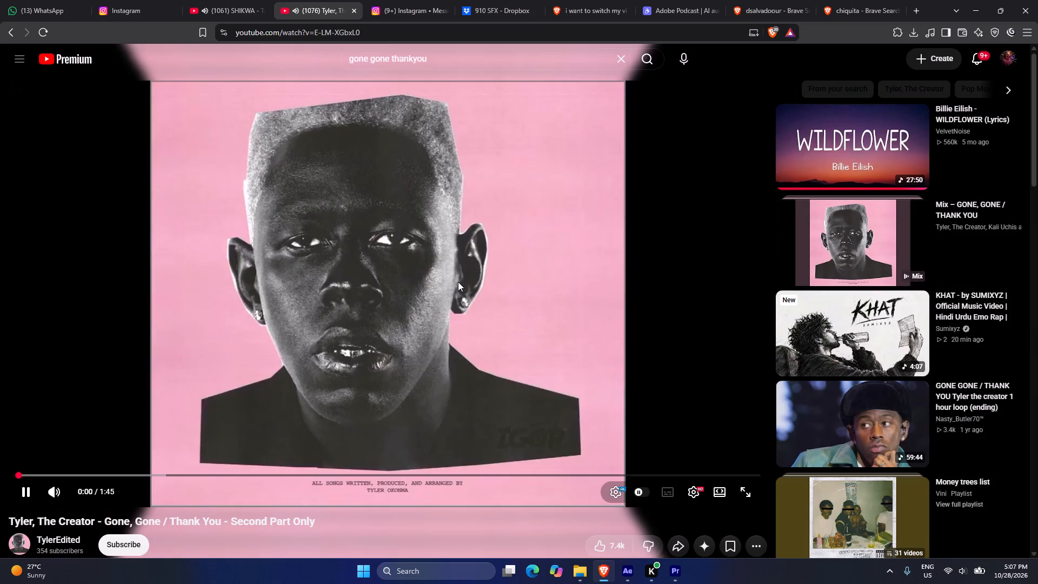
pyautogui.press('Right')
pyautogui.press('Right')
pyautogui.press('Right')
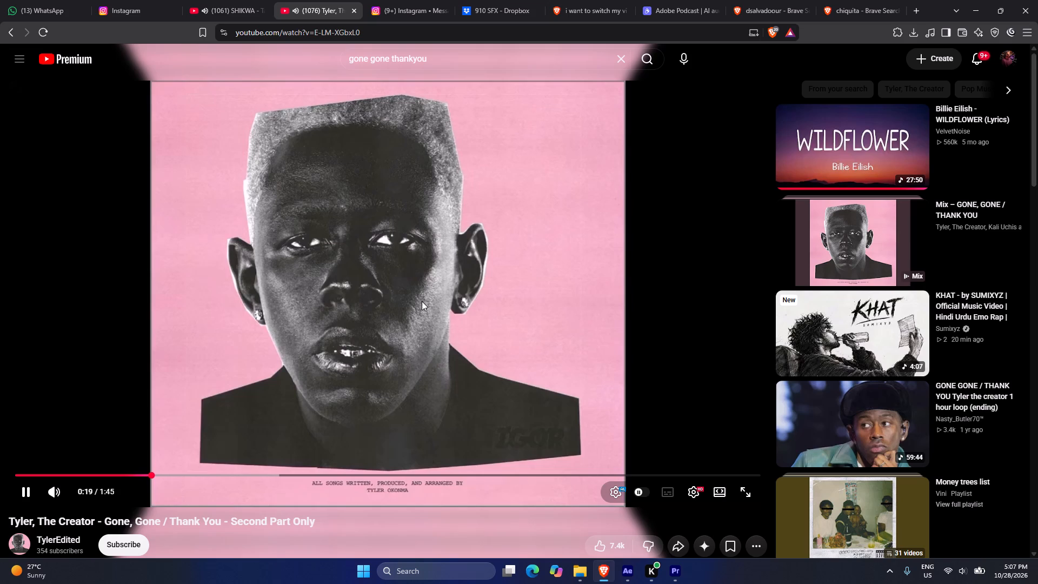
# Return to the results, search YouTube for "gone gone thank you instrumental", and open the 6:20 Gone, Gone / Thank You (Instrumental) video.
pyautogui.click(2, 31)
pyautogui.scroll(-5, 309, 222)
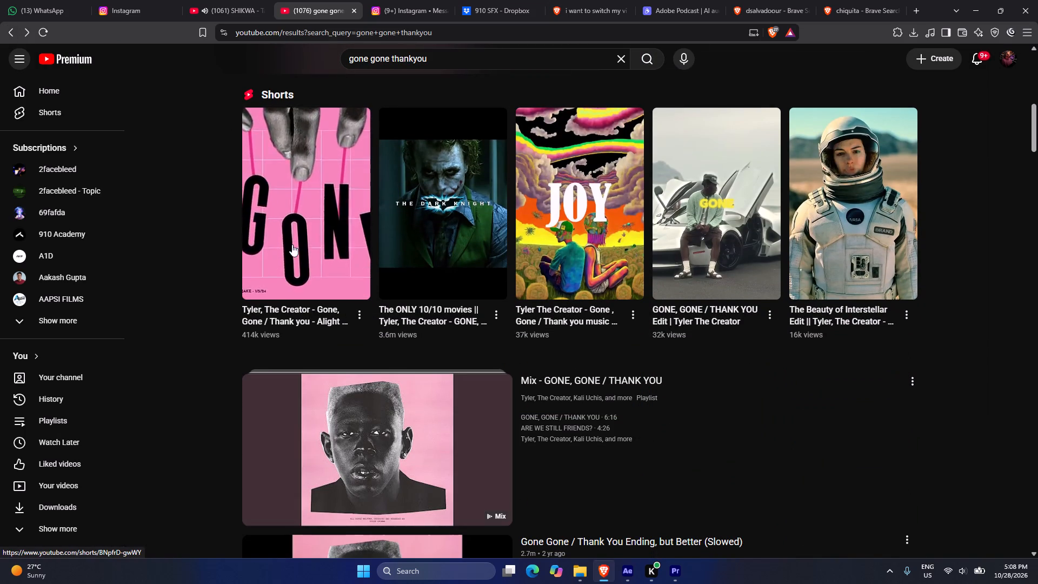
pyautogui.scroll(8, 453, 128)
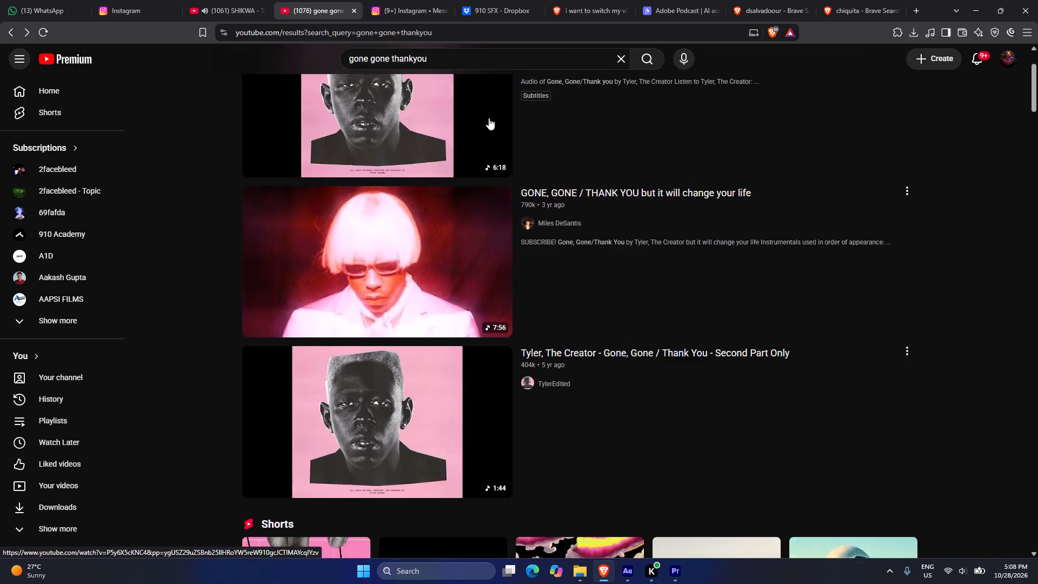
pyautogui.scroll(4, 489, 118)
pyautogui.click(437, 56)
pyautogui.press('space')
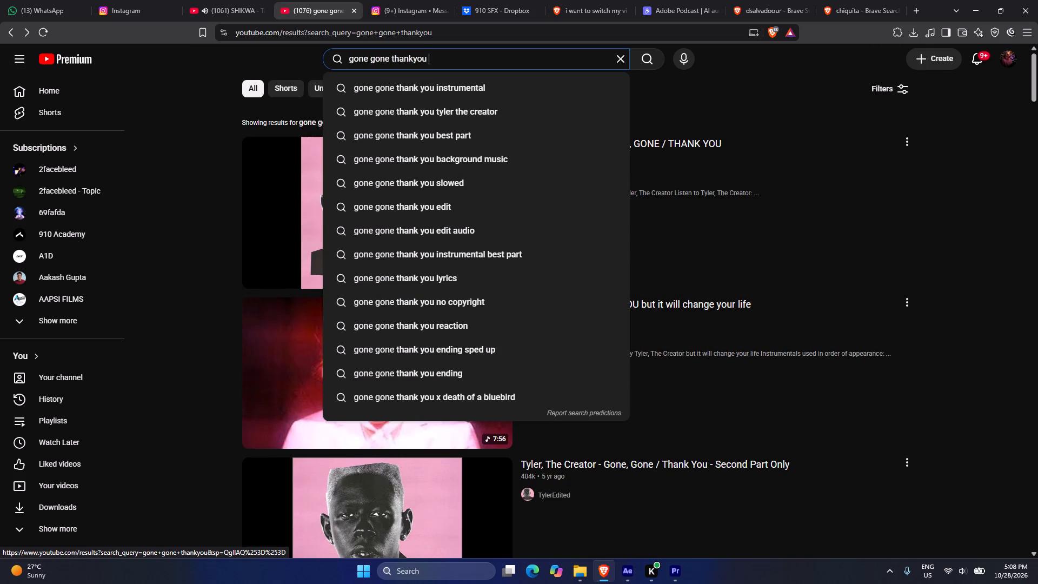
pyautogui.click(451, 84)
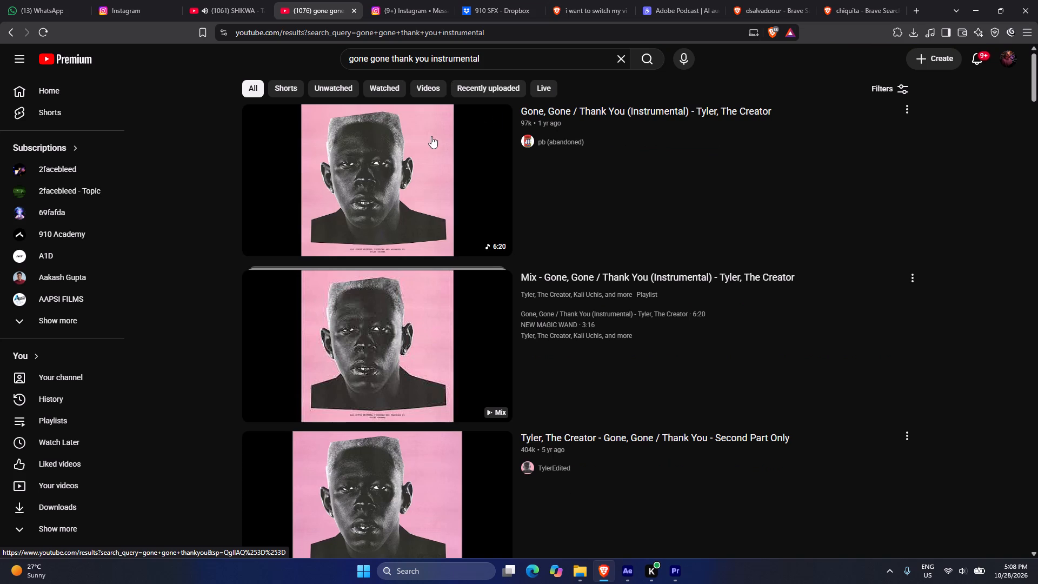
pyautogui.scroll(-3, 536, 248)
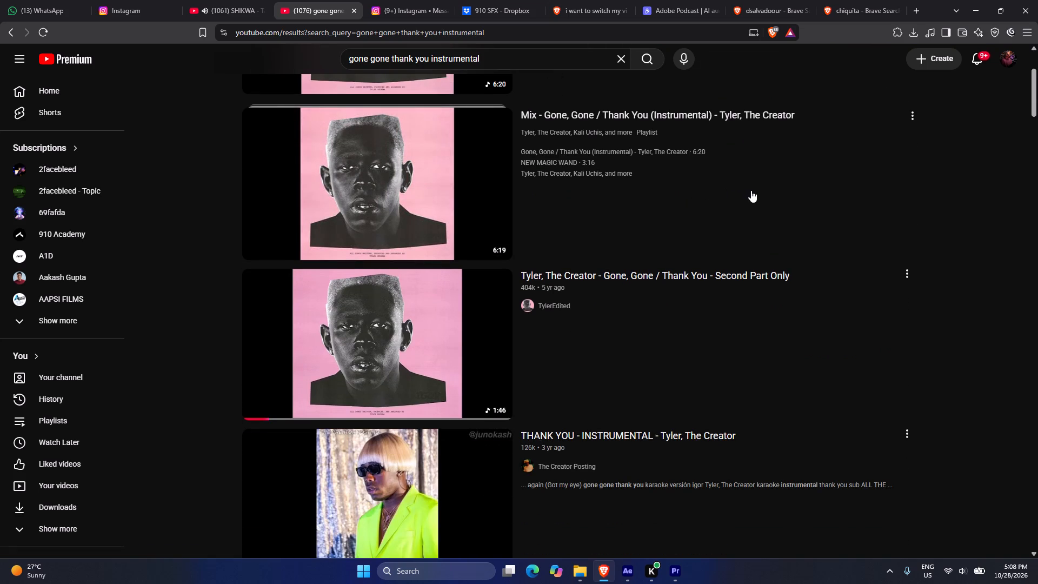
pyautogui.scroll(4, 410, 288)
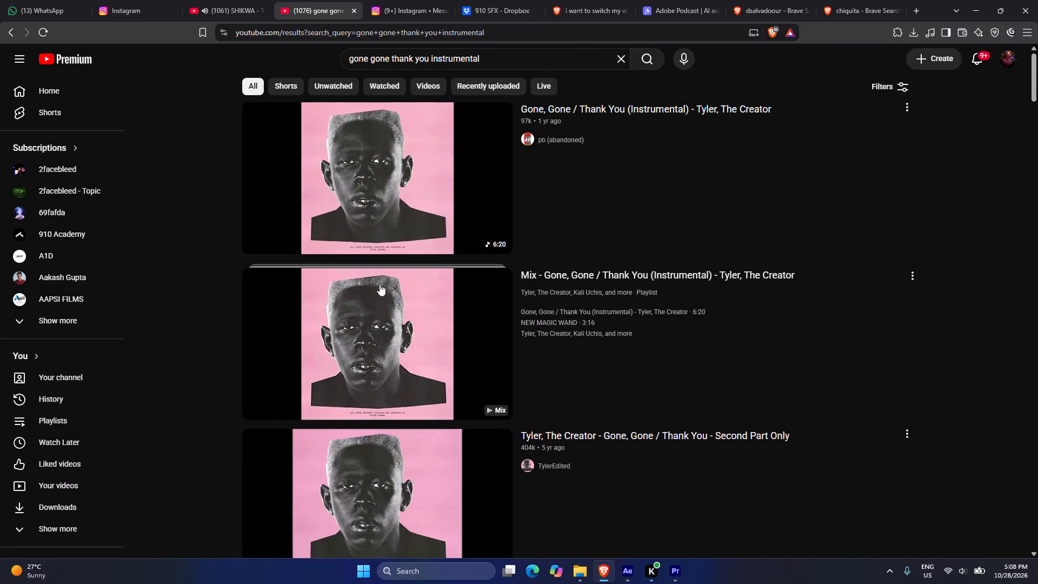
pyautogui.click(388, 181)
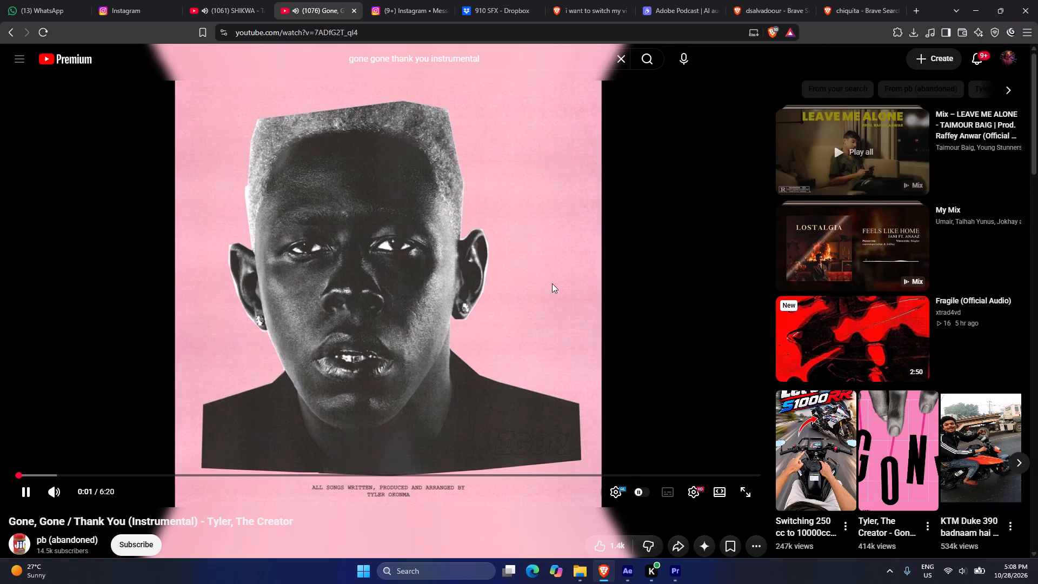
# Sample the instrumental for a suitable section, at passages including 0:19, 0:42, 2:57, 3:51, 4:13 and 4:35.
pyautogui.click(52, 475)
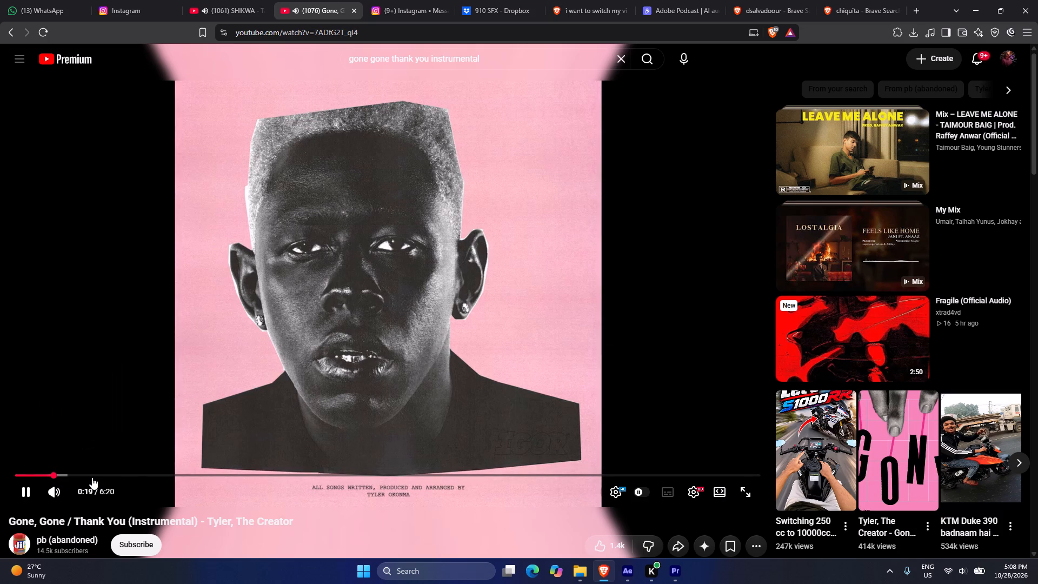
pyautogui.click(92, 477)
pyautogui.click(92, 477)
pyautogui.click(97, 474)
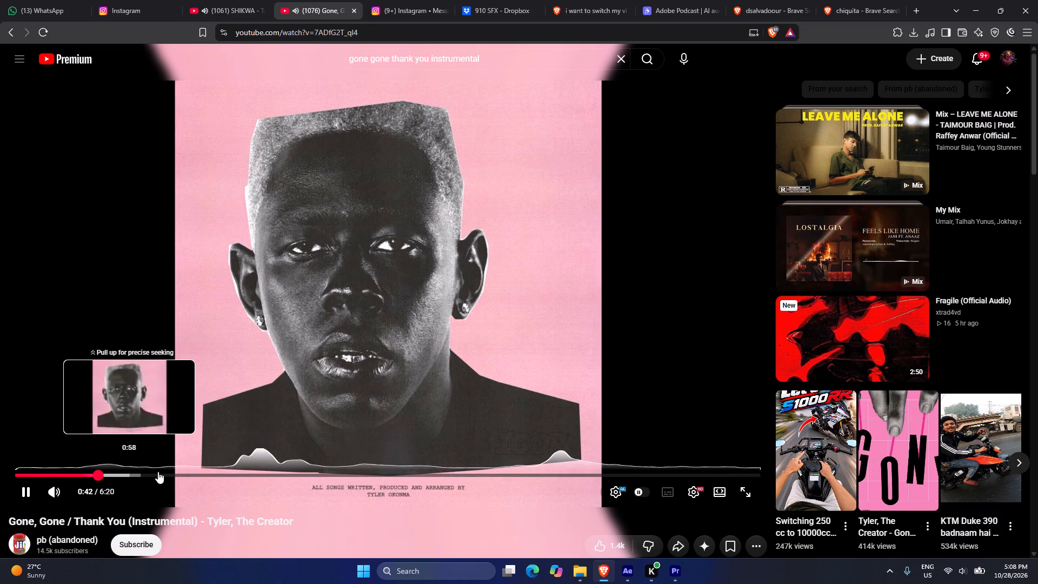
pyautogui.click(164, 474)
pyautogui.click(363, 472)
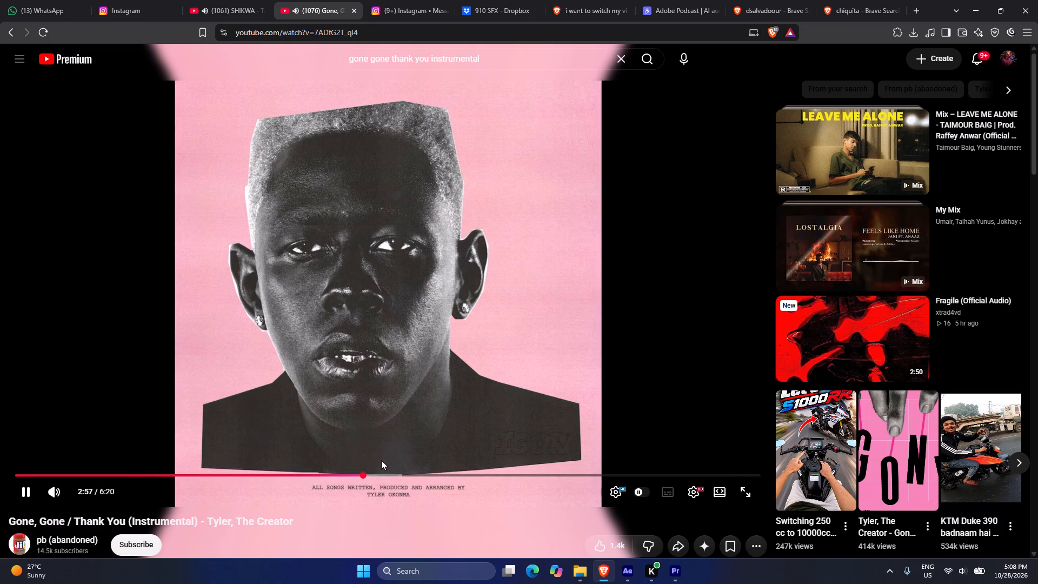
pyautogui.click(466, 472)
pyautogui.click(513, 474)
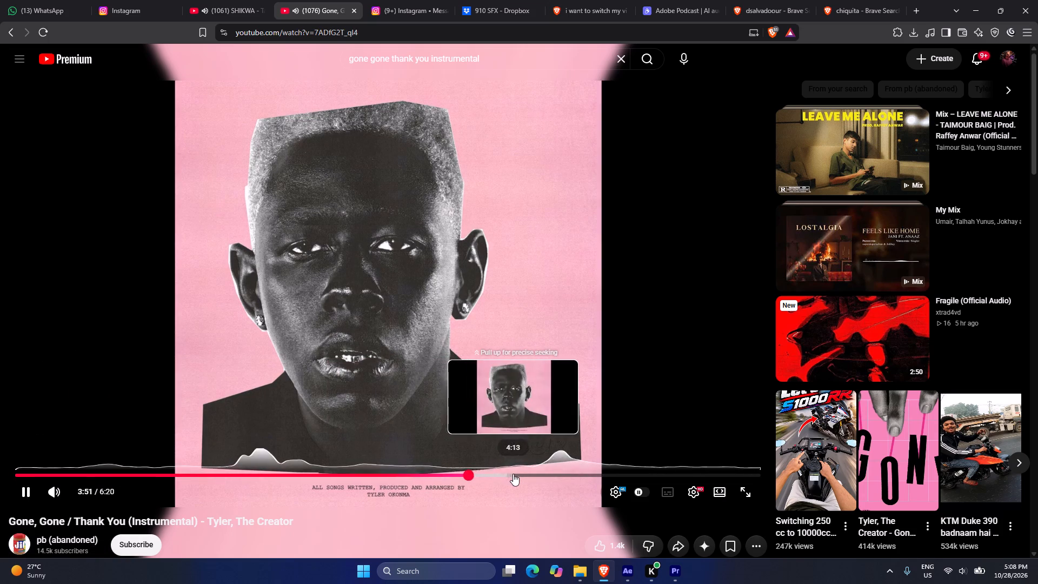
pyautogui.click(554, 472)
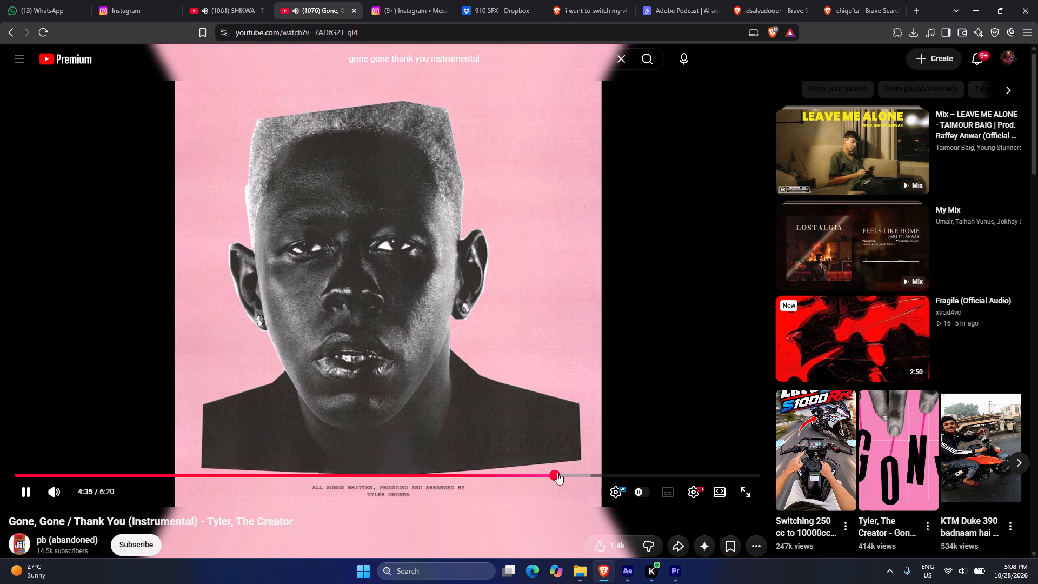
pyautogui.click(595, 474)
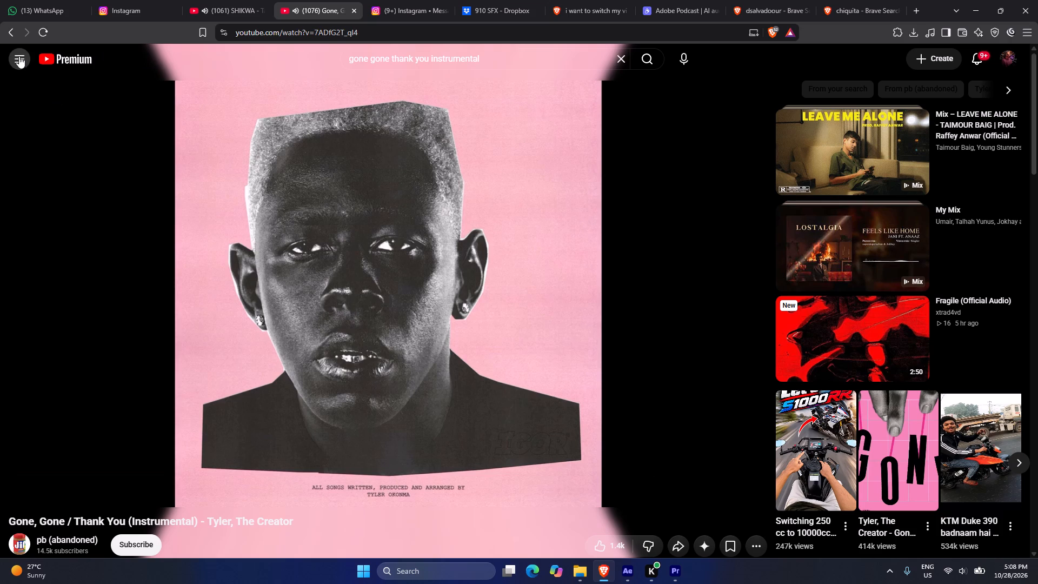
# Load the instrumental video in the ssyoutube downloader by altering its YouTube web address.
pyautogui.click(236, 31)
pyautogui.click(235, 34)
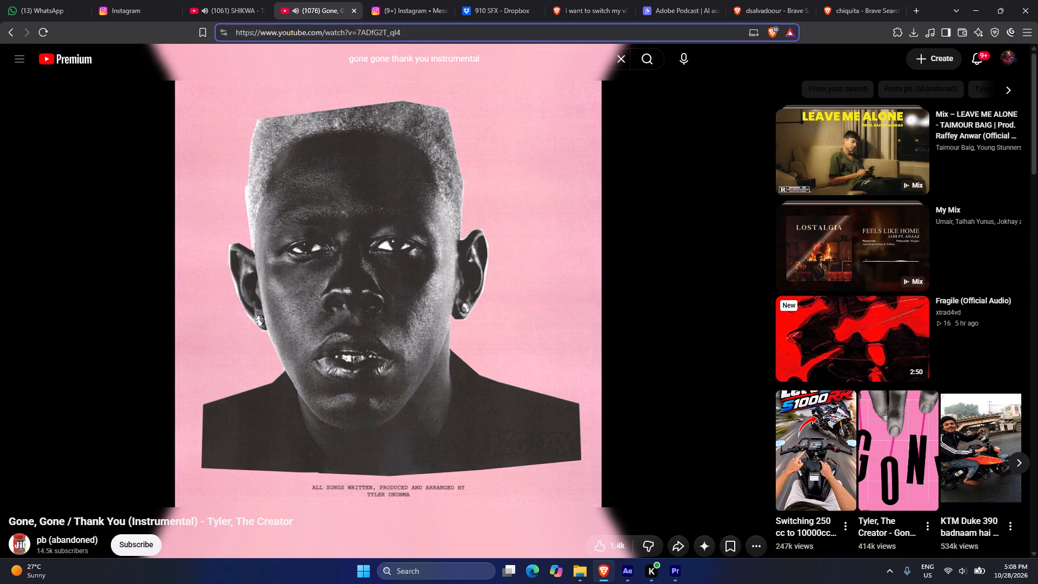
pyautogui.write('sos')
pyautogui.press('Return')
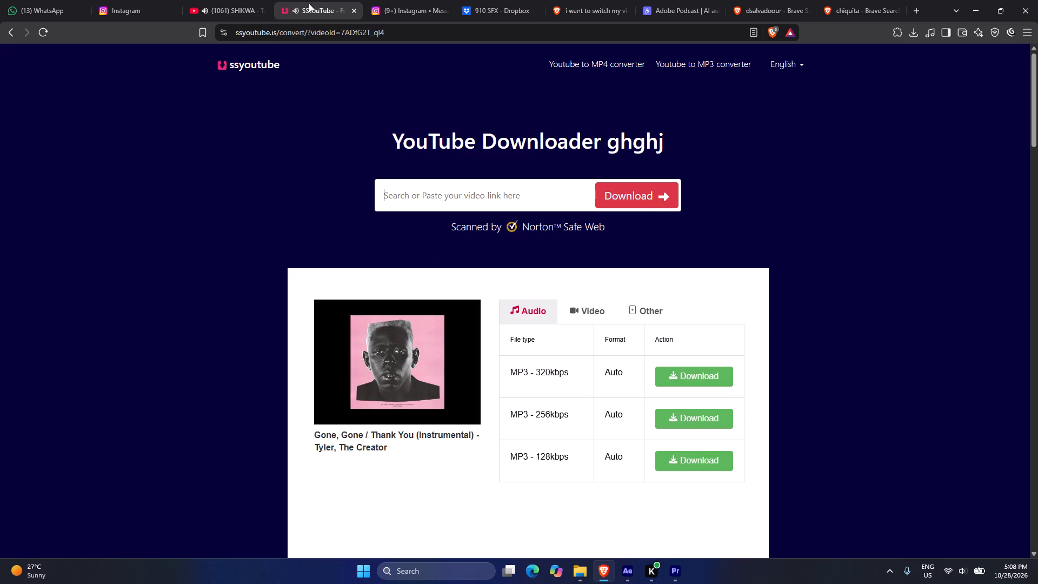
# Switch to the YouTube tab playing SHIKWA by Talhah Yunus.
pyautogui.click(207, 0)
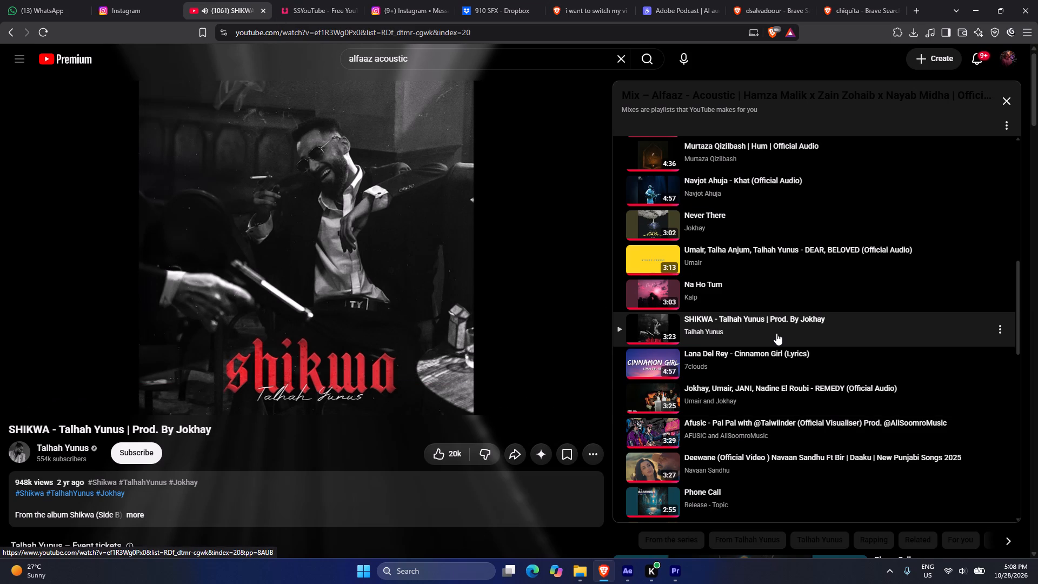
# Look through the Alfaaz acoustic mix playlist on YouTube for other possible songs.
pyautogui.scroll(-3, 776, 333)
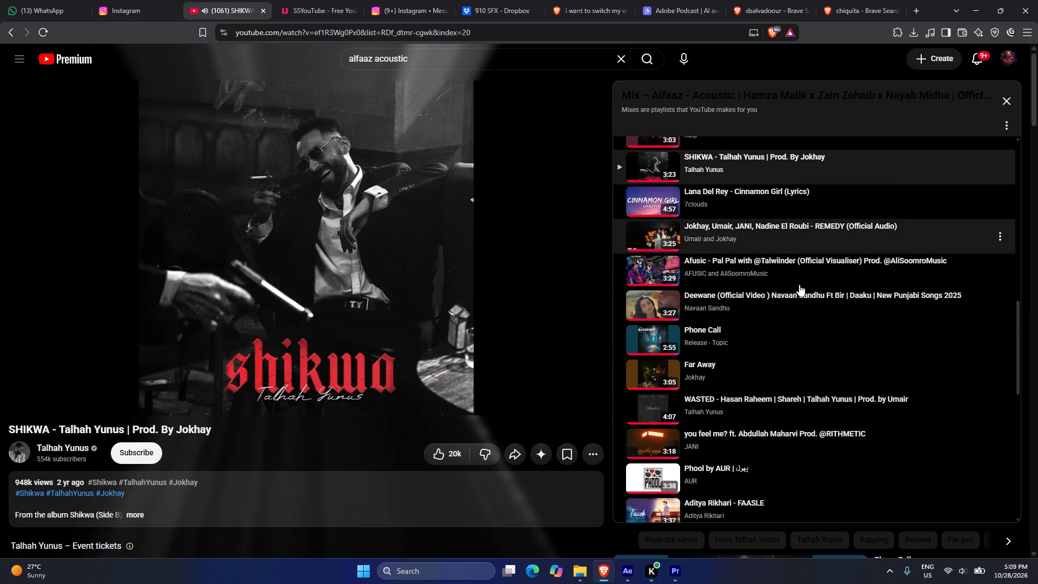
pyautogui.scroll(5, 807, 296)
pyautogui.scroll(2, 739, 304)
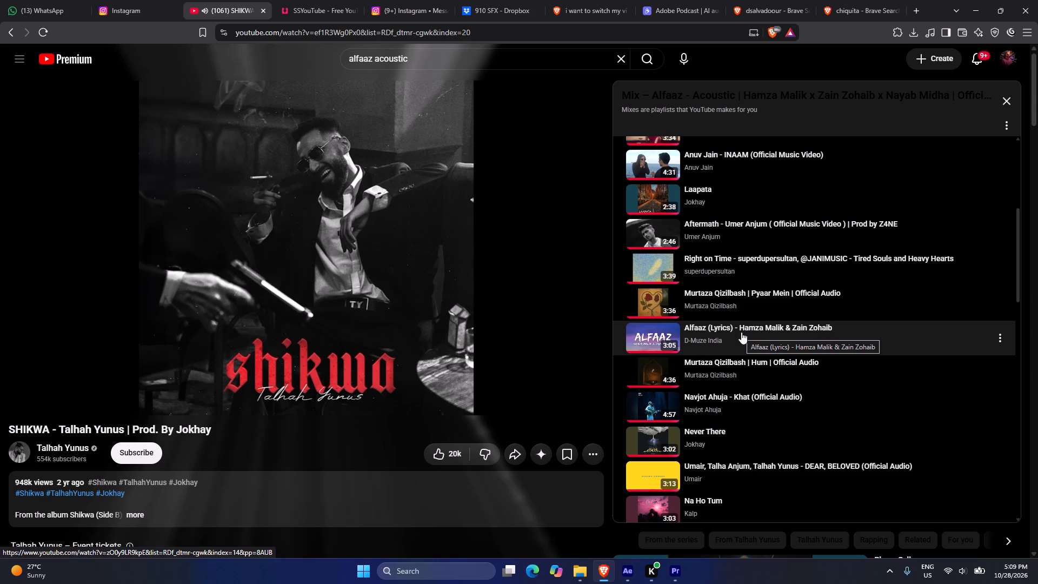
pyautogui.scroll(3, 762, 236)
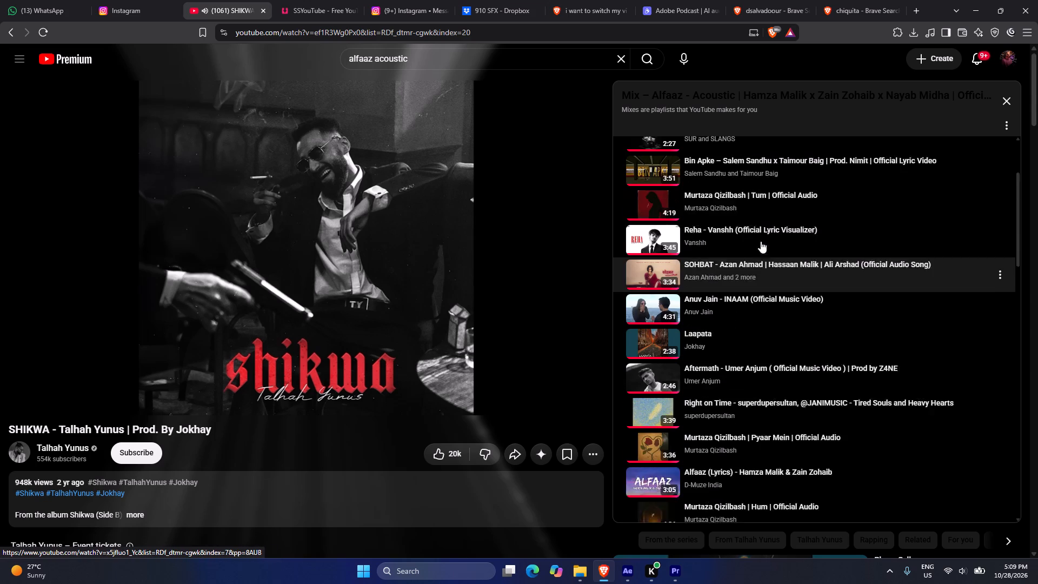
pyautogui.scroll(1, 751, 253)
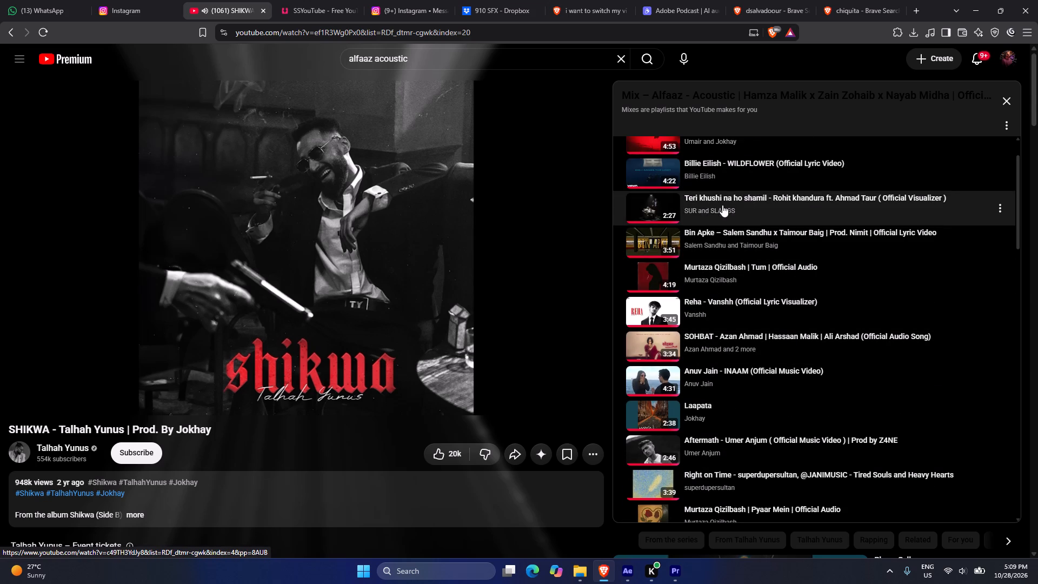
pyautogui.scroll(4, 706, 204)
# Switch to Instagram, view the virtualrealdesign "We're Hiring!" reel with its comment replies, and return to the account's reels.
pyautogui.click(160, 1)
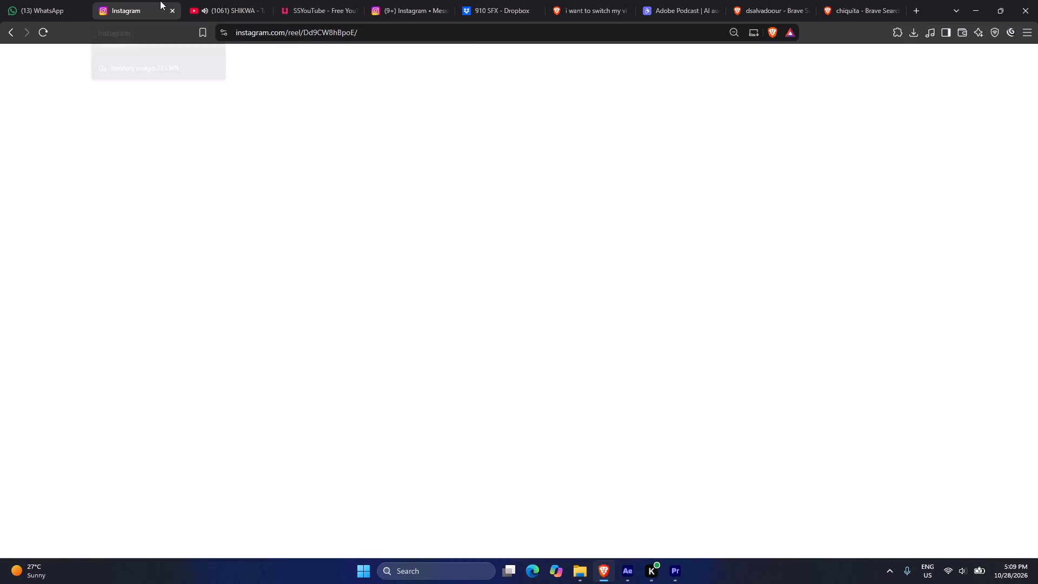
pyautogui.click(228, 0)
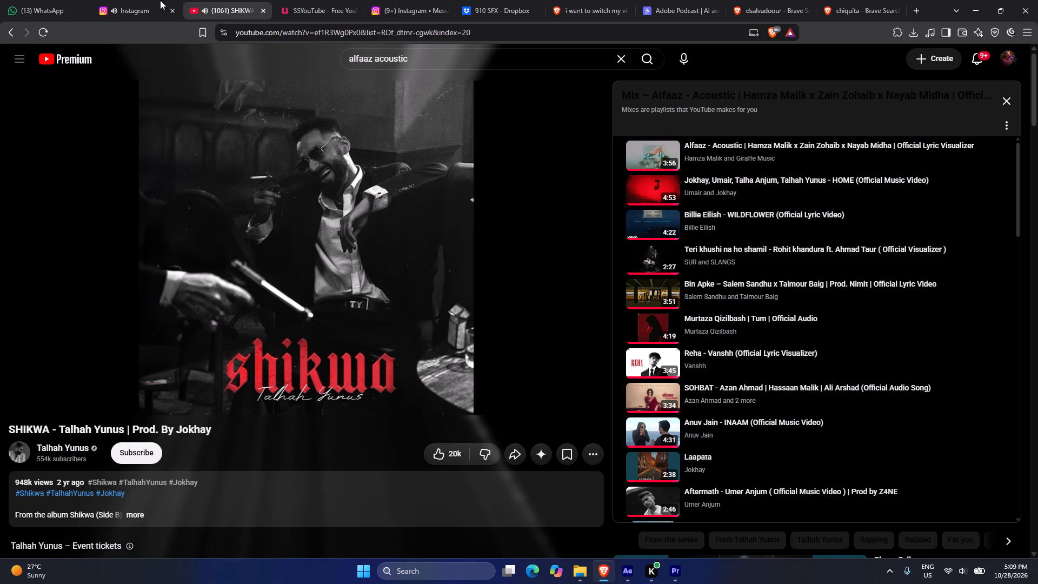
pyautogui.click(154, 0)
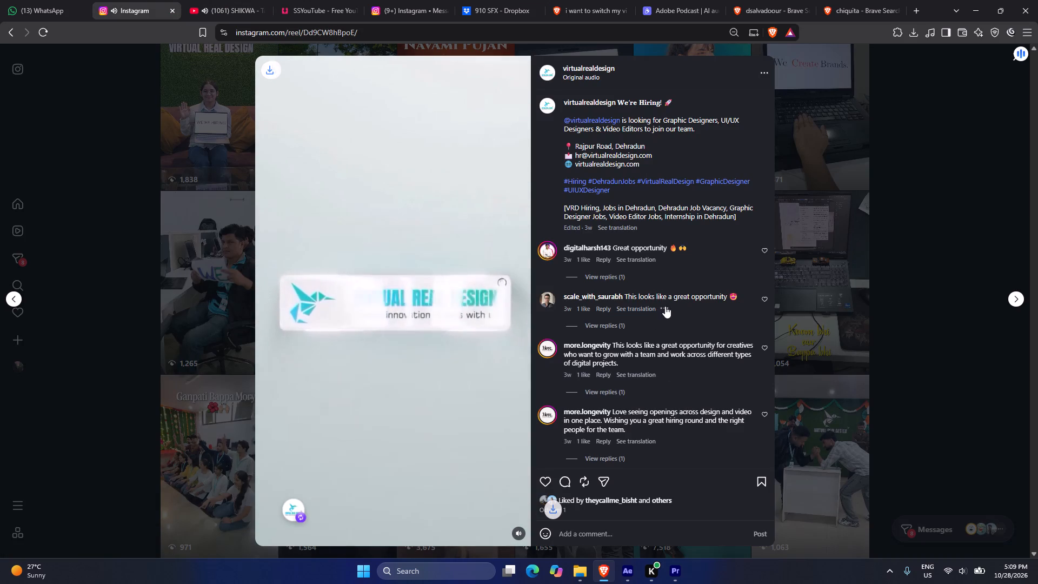
pyautogui.click(611, 320)
pyautogui.click(614, 323)
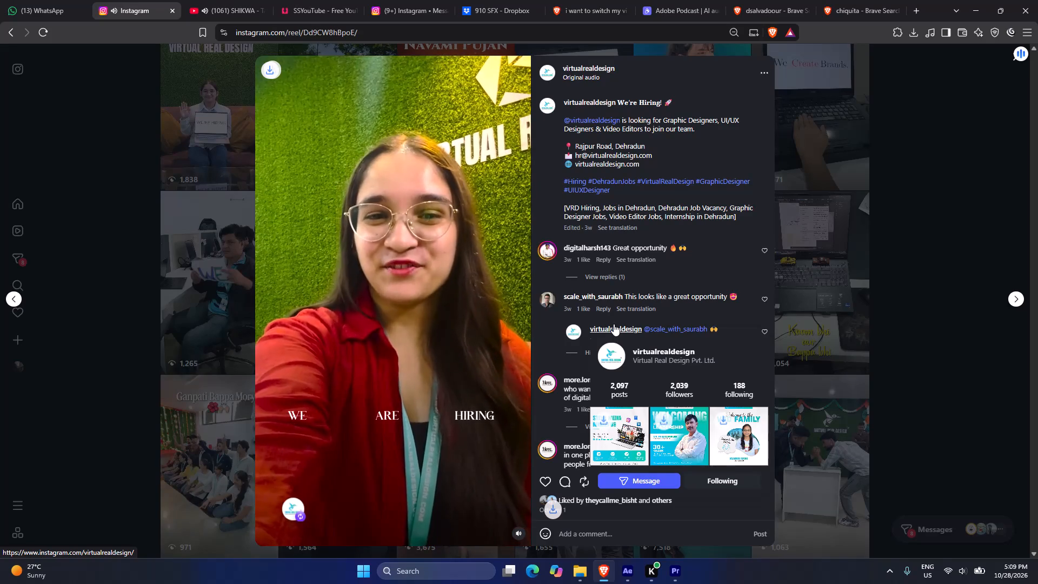
pyautogui.click(614, 324)
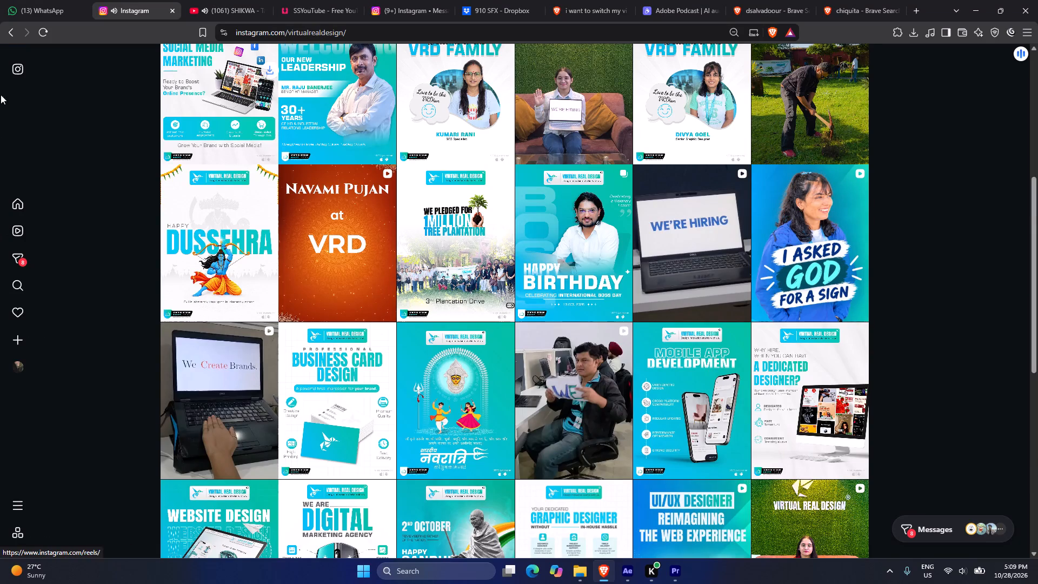
pyautogui.click(6, 37)
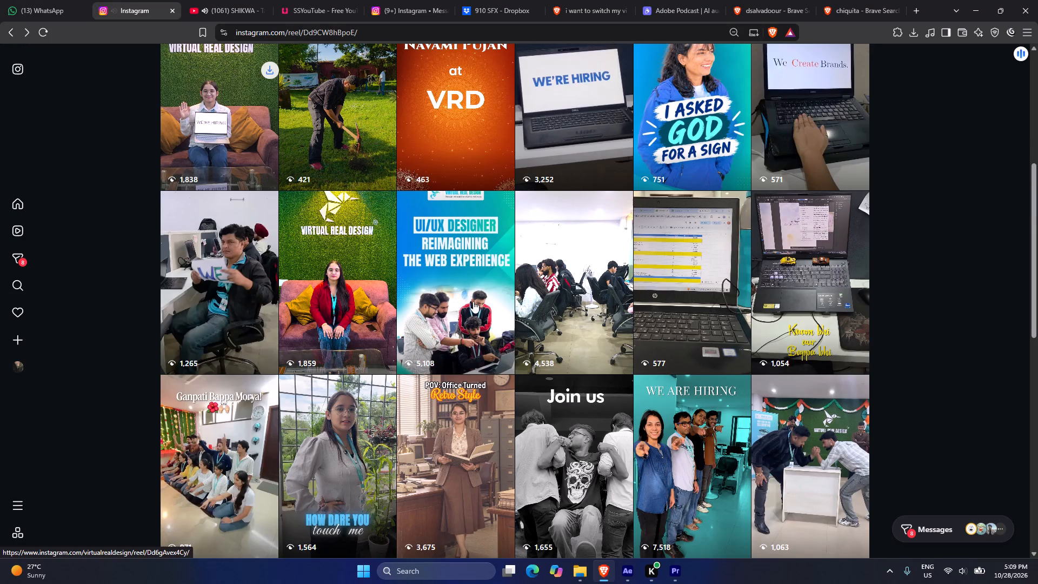
# Watch the virtualrealdesign reel whose cover shows a laptop reading "WE'RE HIRING", and close it.
pyautogui.scroll(5, 473, 301)
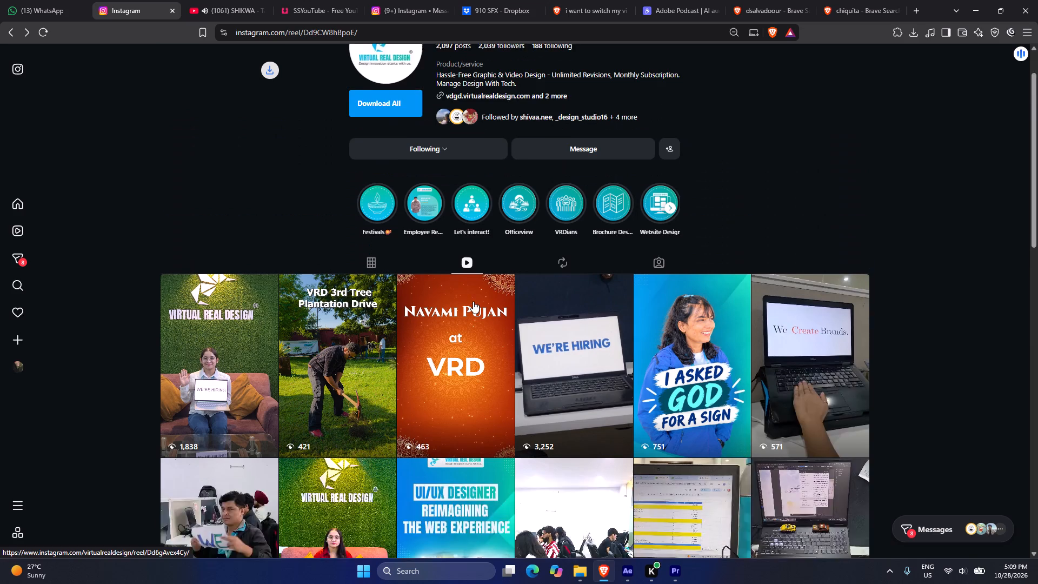
pyautogui.scroll(3, 473, 301)
pyautogui.scroll(-3, 473, 301)
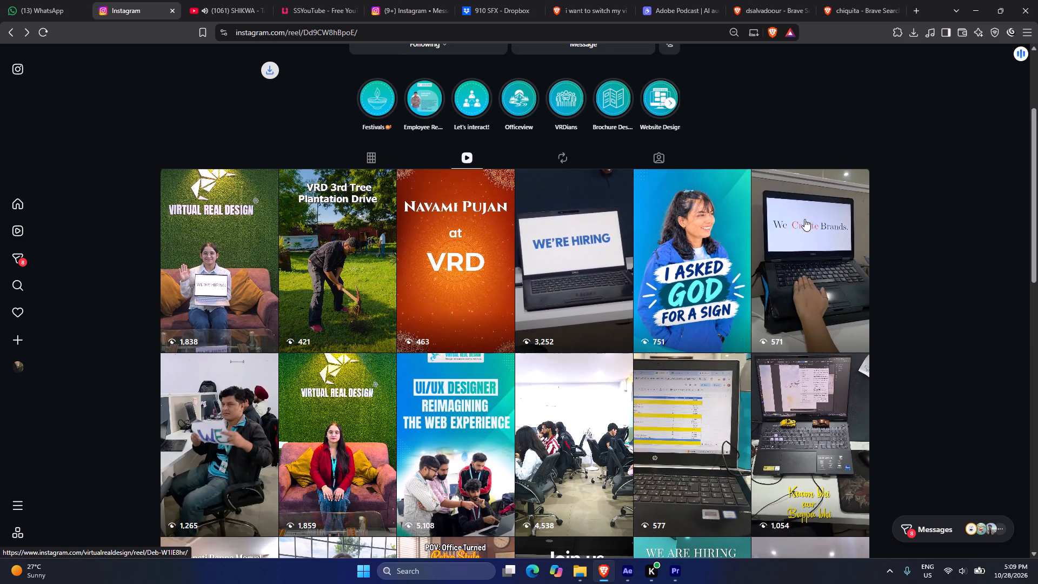
pyautogui.scroll(-1, 796, 255)
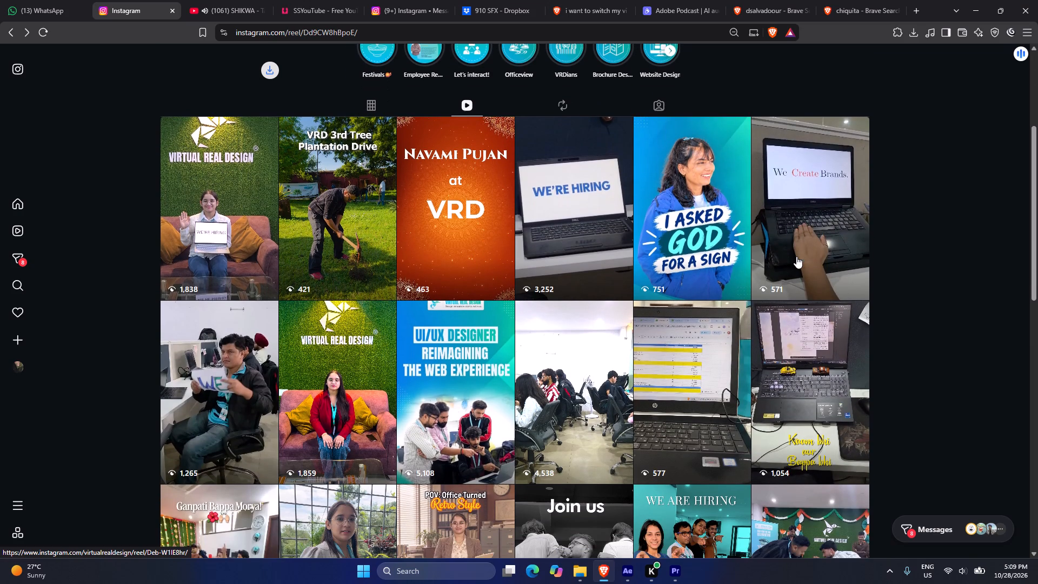
pyautogui.click(610, 186)
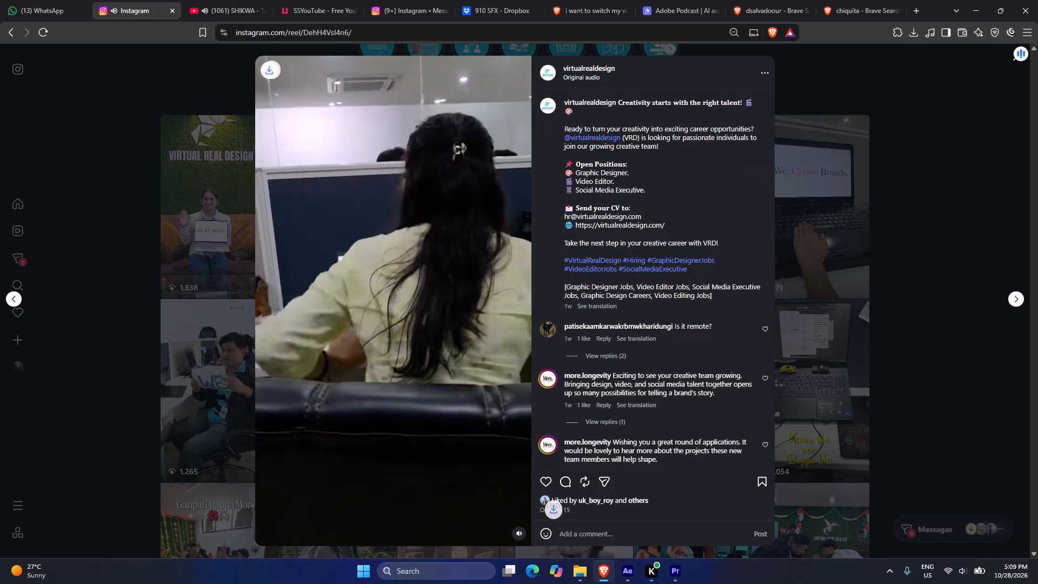
pyautogui.click(905, 167)
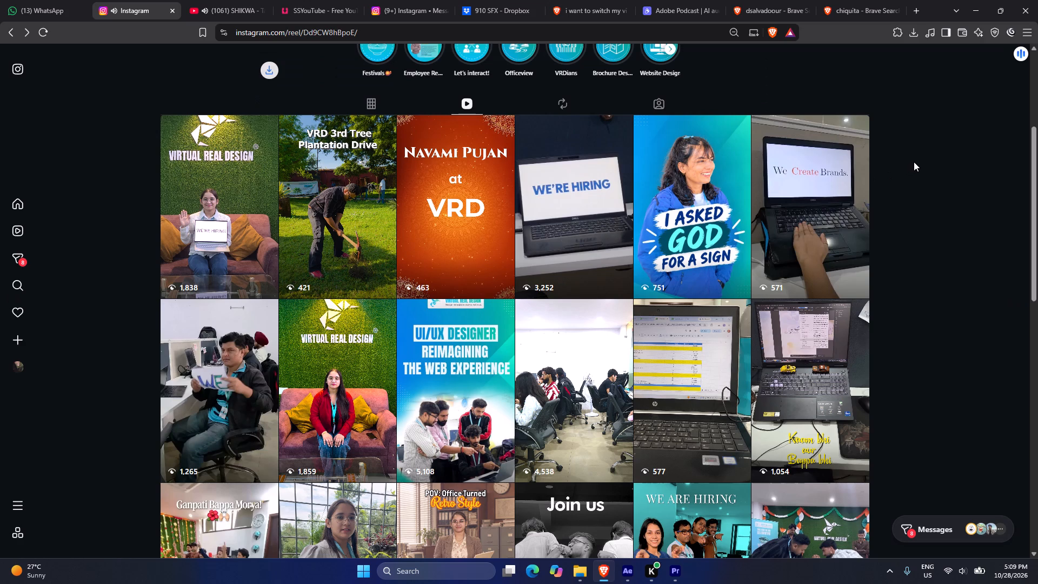
# Look through the older reels in the virtualrealdesign reels grid and return to the recent ones.
pyautogui.scroll(-4, 914, 161)
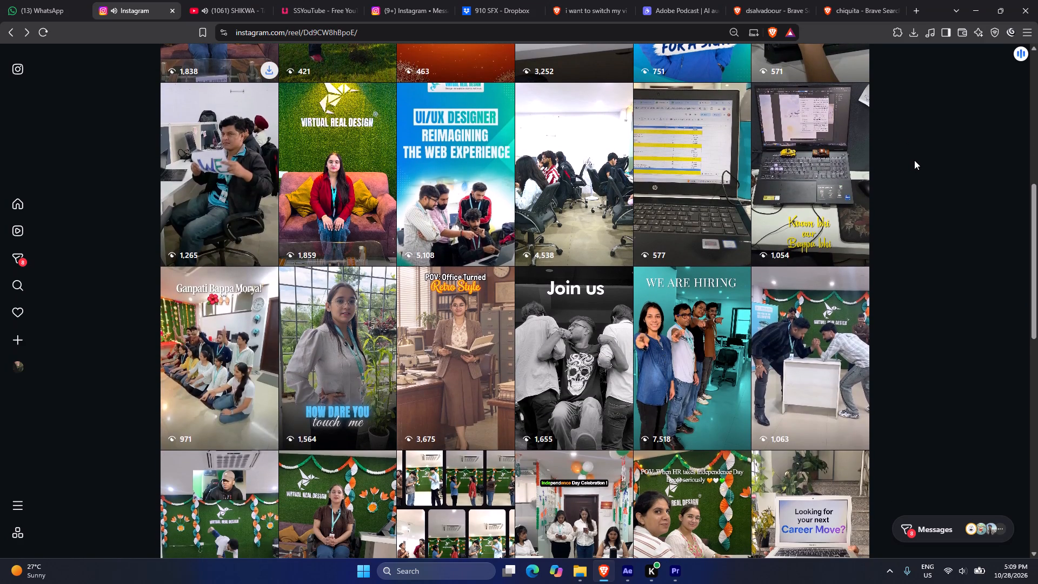
pyautogui.scroll(-3, 914, 160)
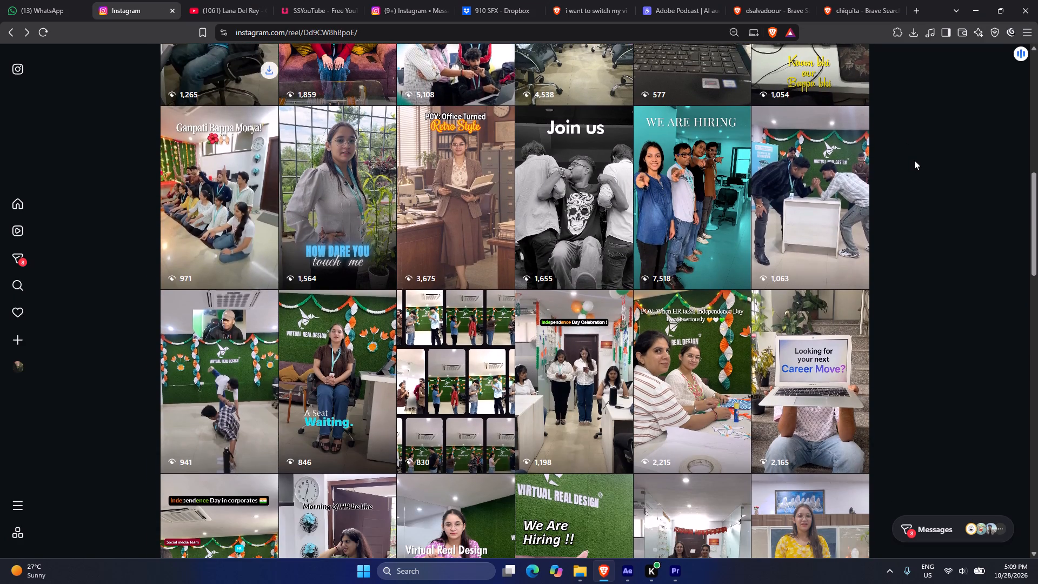
pyautogui.scroll(-1, 914, 160)
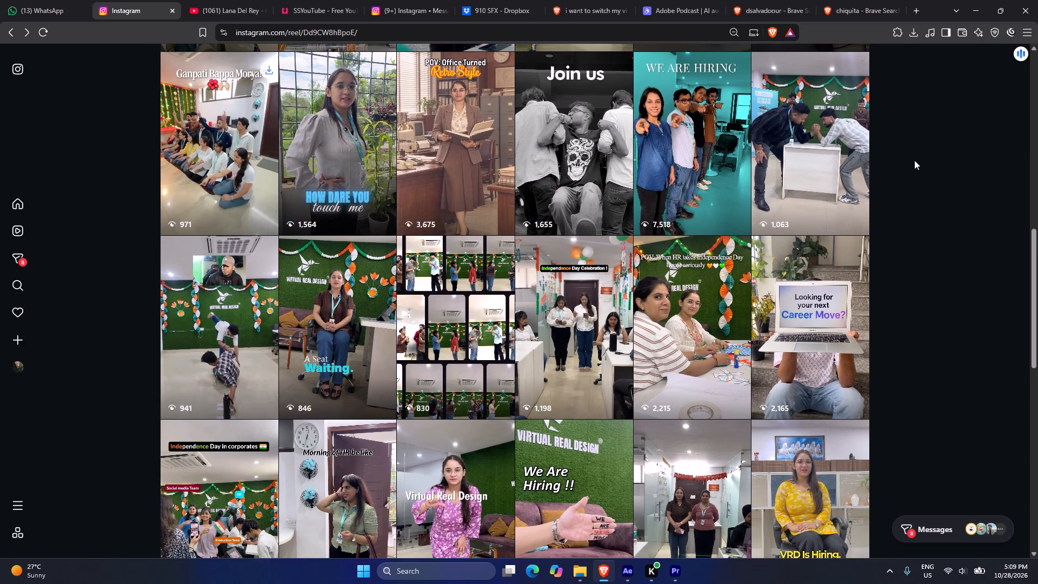
pyautogui.scroll(-4, 914, 160)
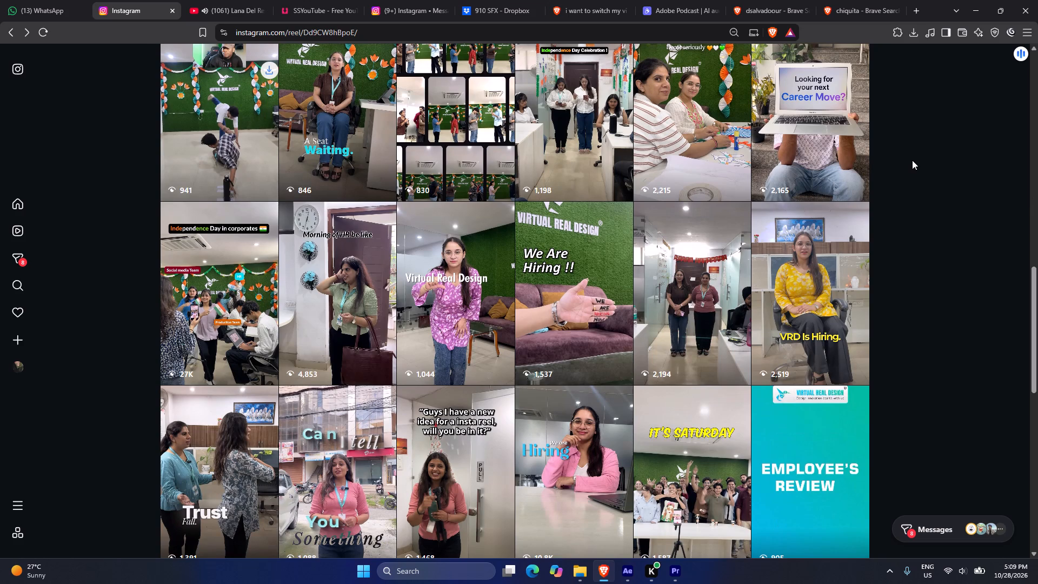
pyautogui.scroll(-3, 910, 161)
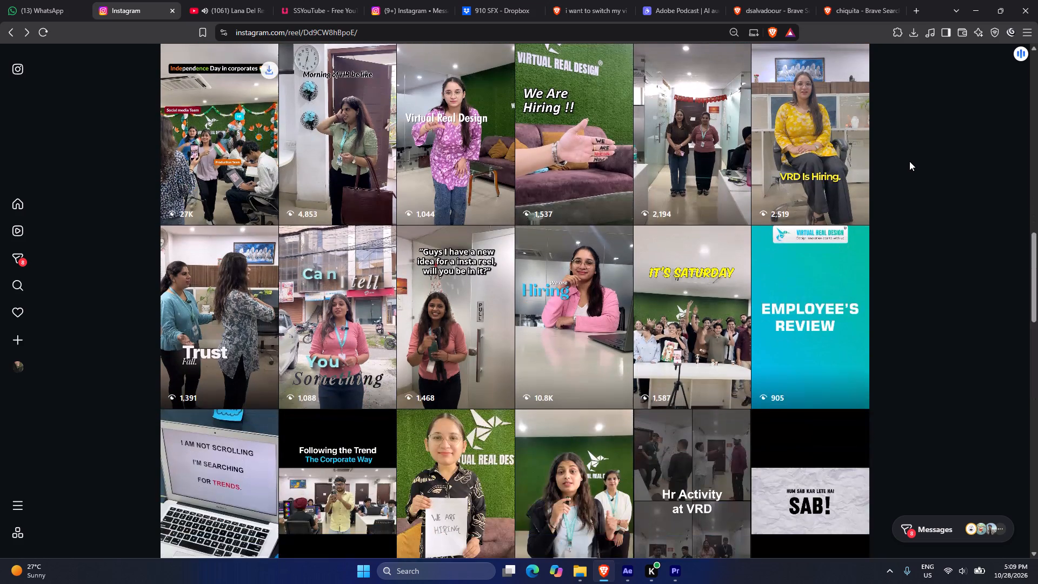
pyautogui.scroll(-2, 909, 161)
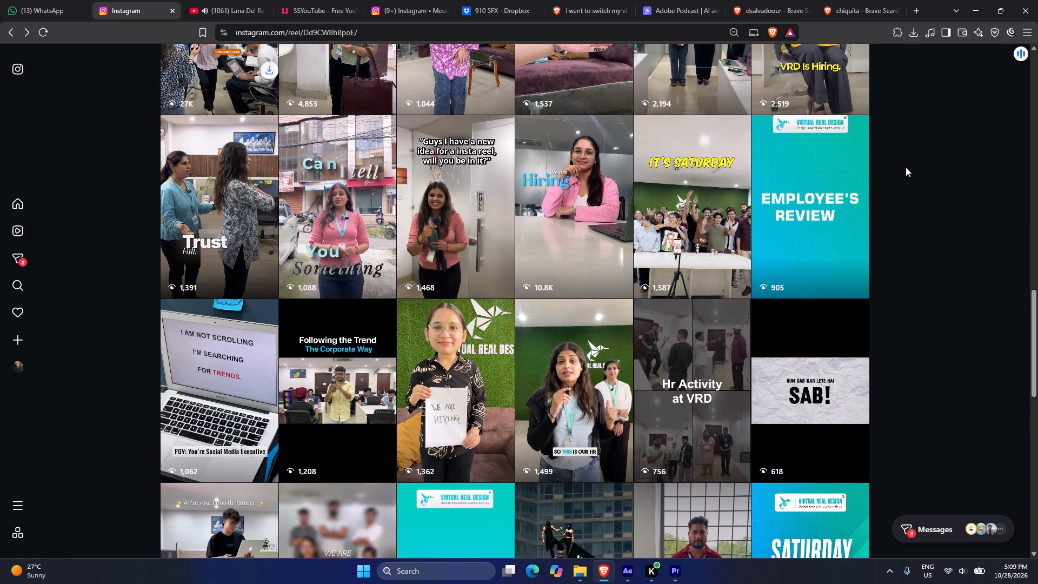
pyautogui.scroll(-4, 906, 168)
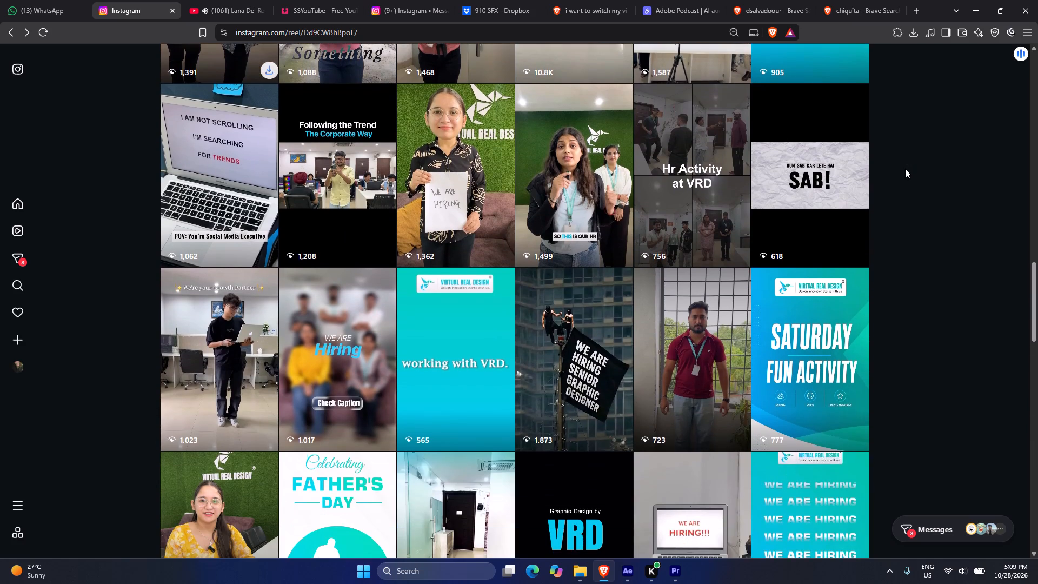
pyautogui.scroll(-8, 905, 169)
pyautogui.scroll(17, 904, 169)
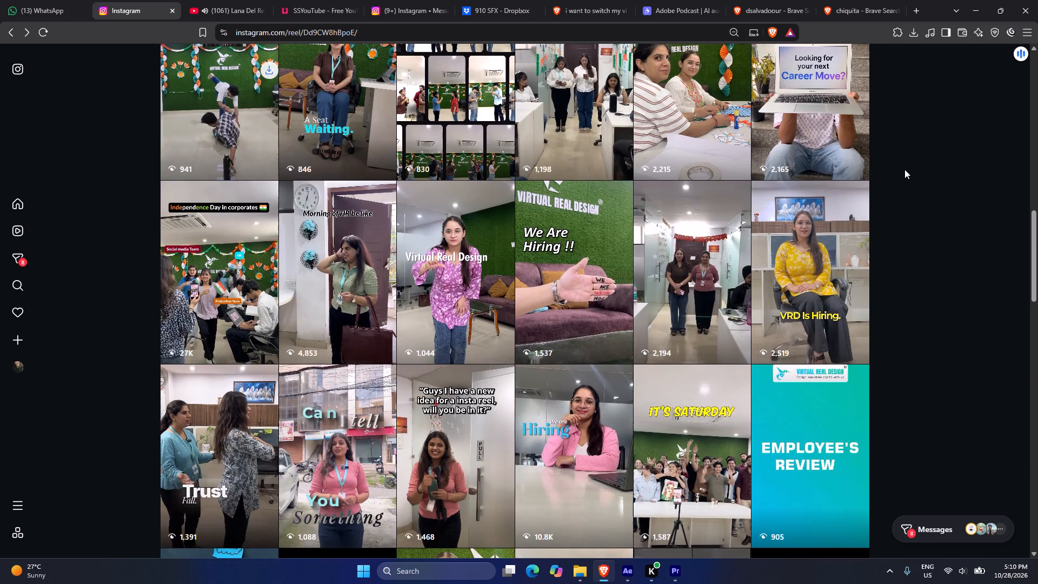
pyautogui.scroll(1, 904, 169)
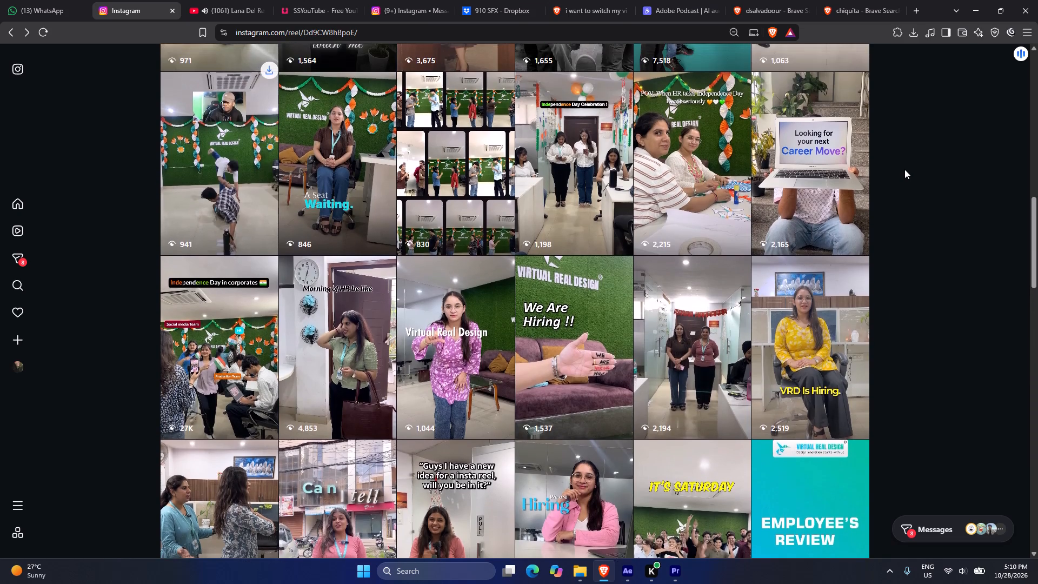
pyautogui.scroll(4, 904, 169)
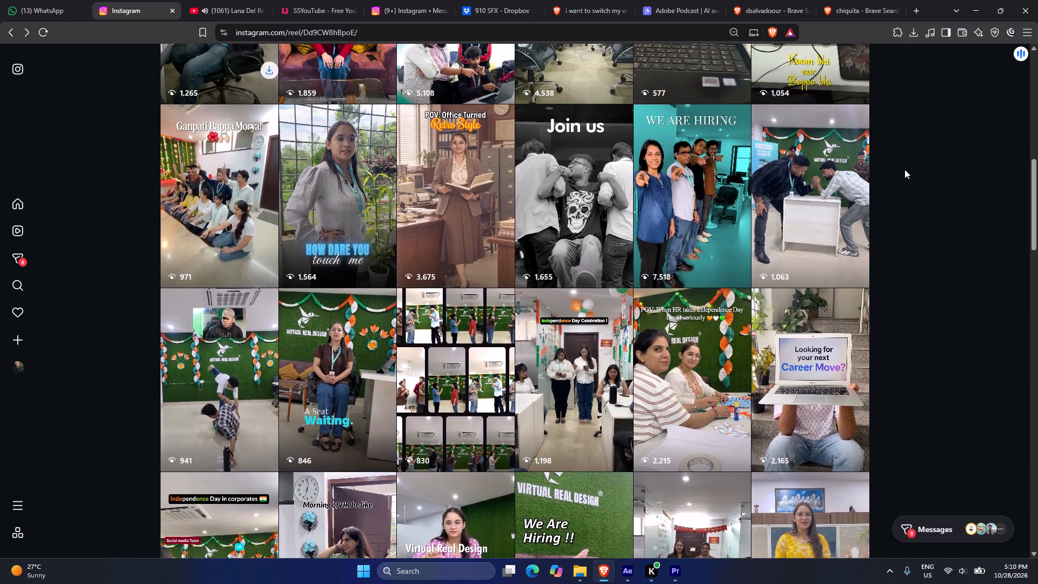
pyautogui.scroll(10, 904, 169)
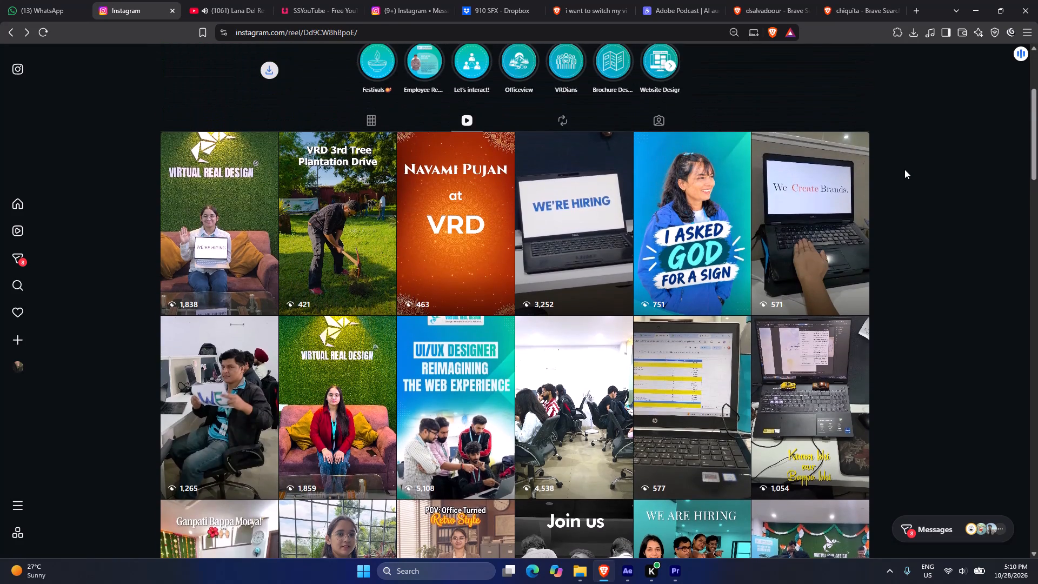
pyautogui.scroll(1, 904, 169)
pyautogui.scroll(-7, 904, 169)
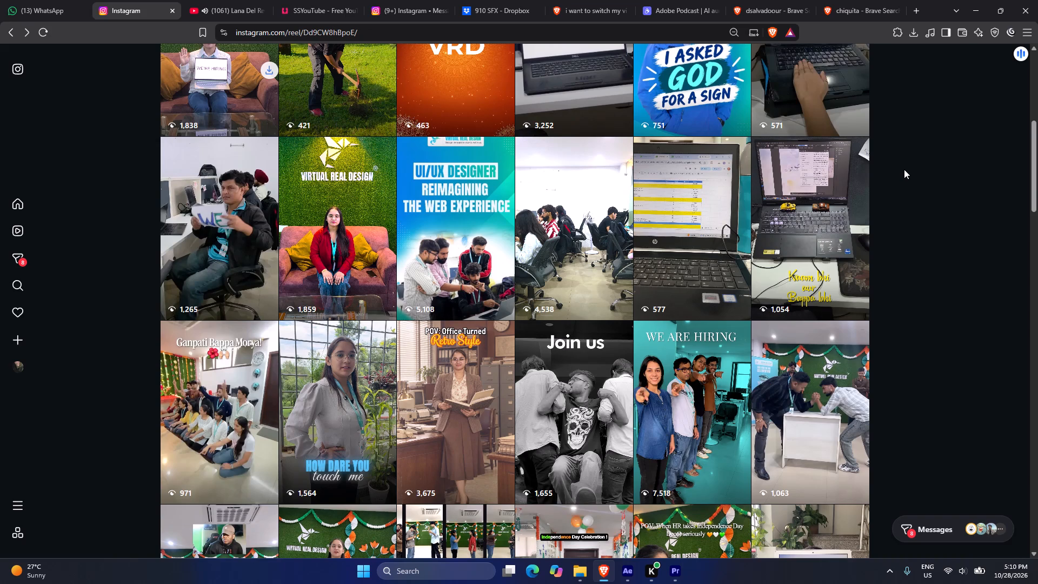
# Watch the virtualrealdesign office reel set to Ogryzek's AURA, close it, and return to the start of the profile.
pyautogui.click(590, 193)
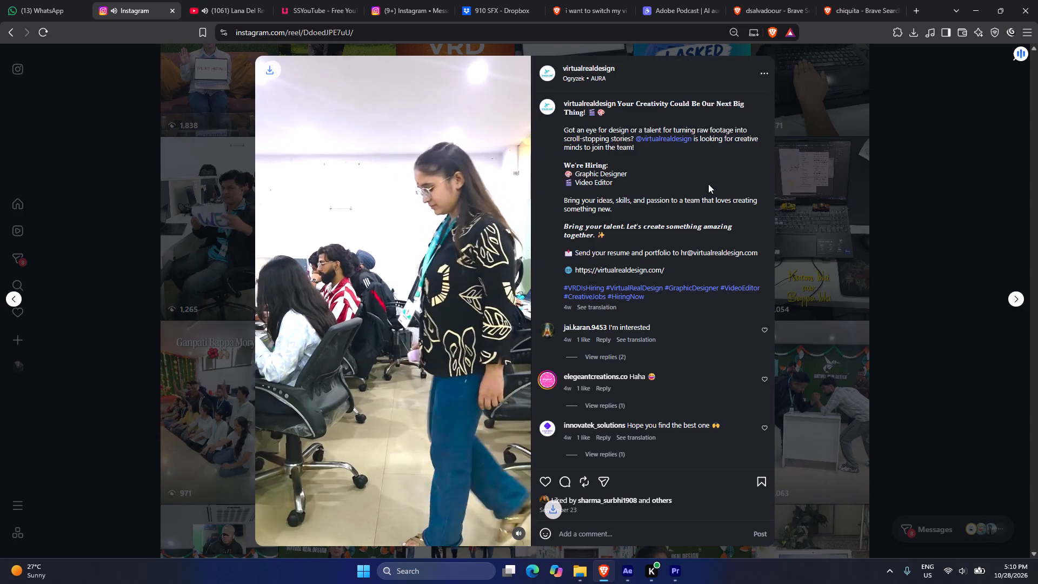
pyautogui.click(923, 152)
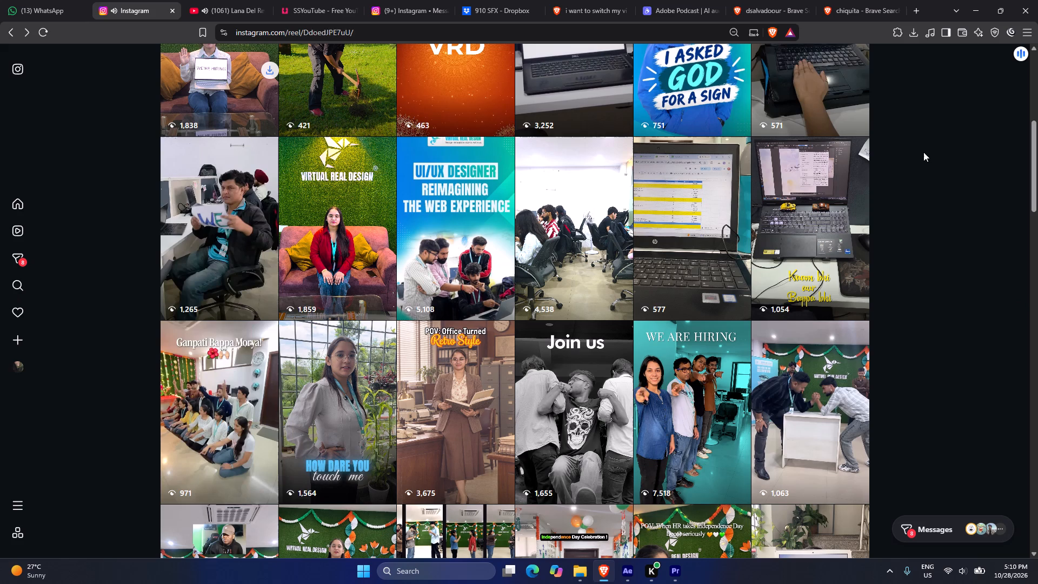
pyautogui.scroll(1, 497, 268)
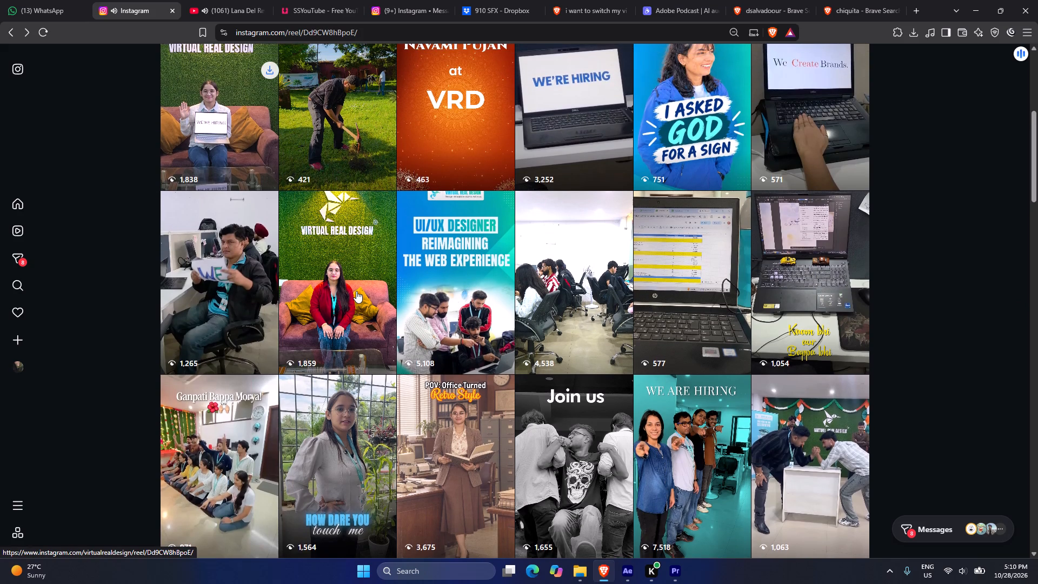
pyautogui.scroll(4, 356, 291)
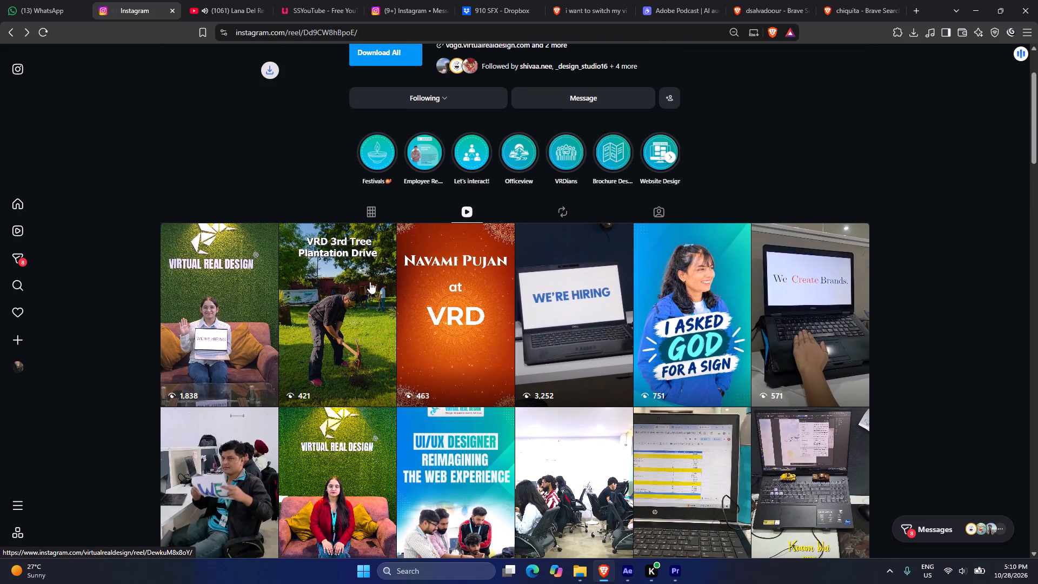
pyautogui.scroll(4, 877, 138)
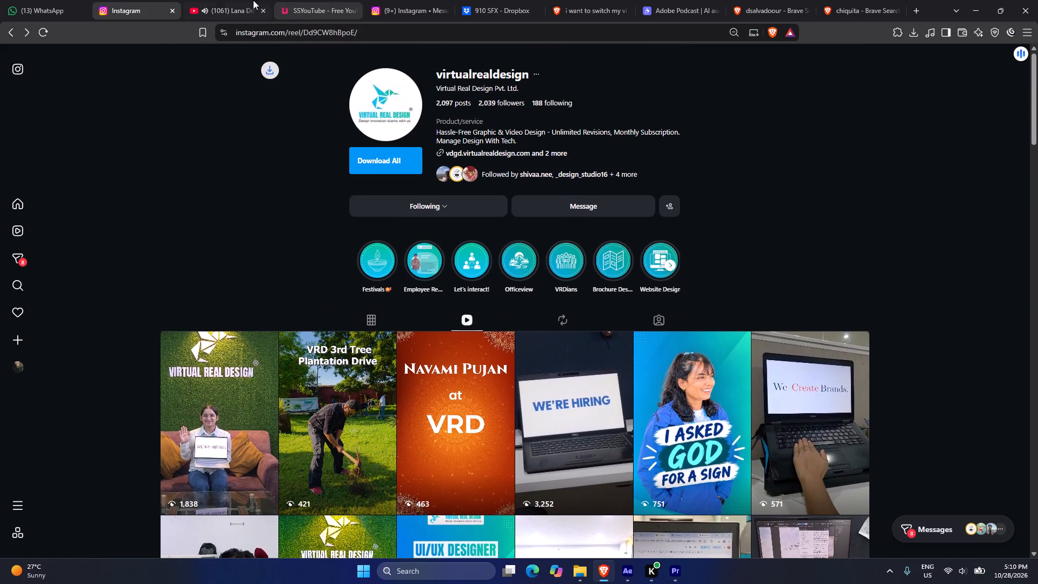
# Close the Instagram page showing the virtualrealdesign profile.
pyautogui.click(174, 10)
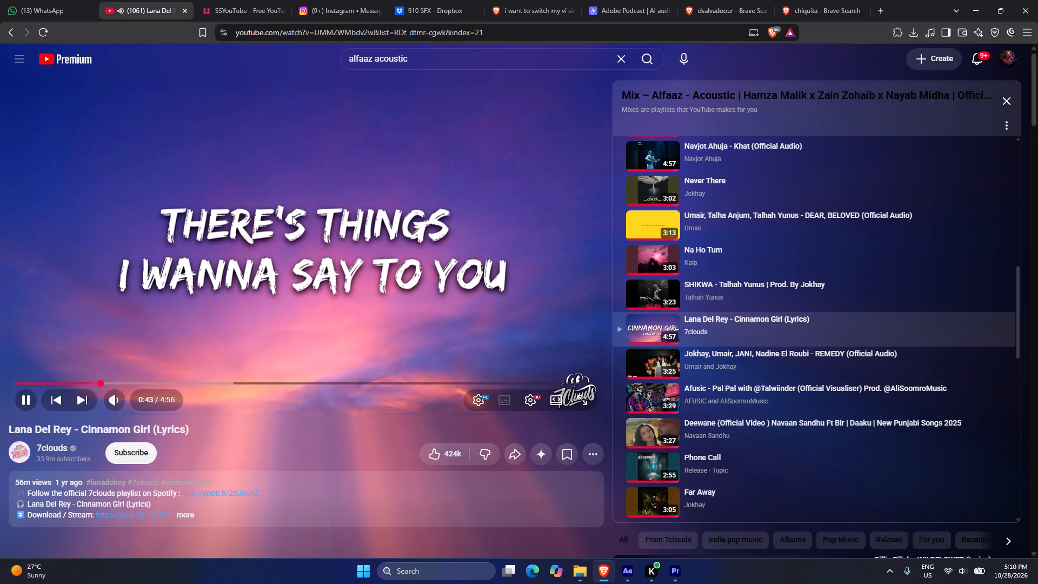
# Switch to the ssyoutube downloader and request the first listed download of the Gone, Gone / Thank You instrumental.
pyautogui.click(277, 0)
pyautogui.click(671, 372)
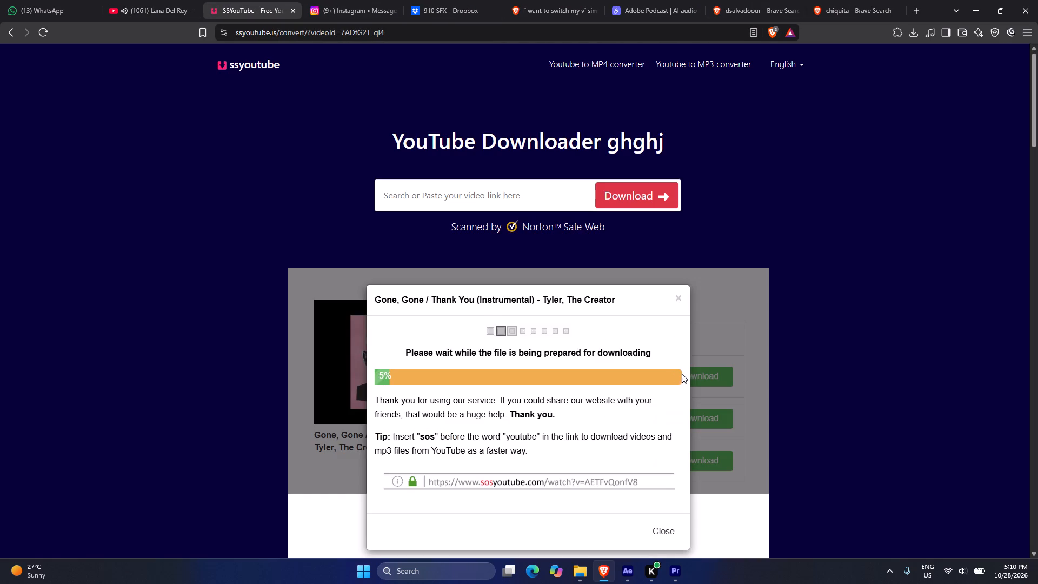
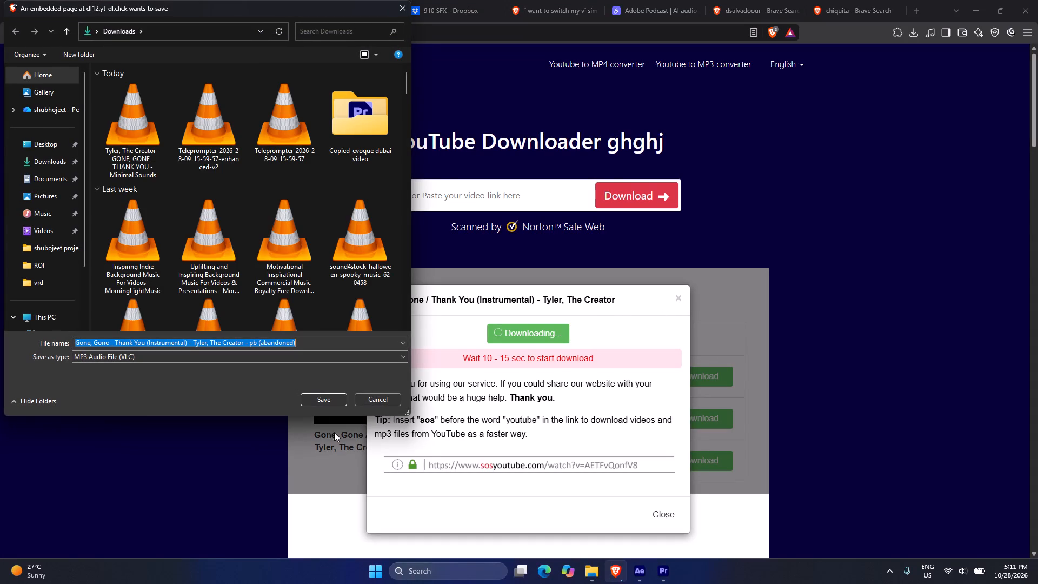
# Save the Gone, Gone / Thank You (Instrumental) MP3 to the Downloads folder and bring up the recent download history.
pyautogui.click(312, 405)
pyautogui.click(911, 34)
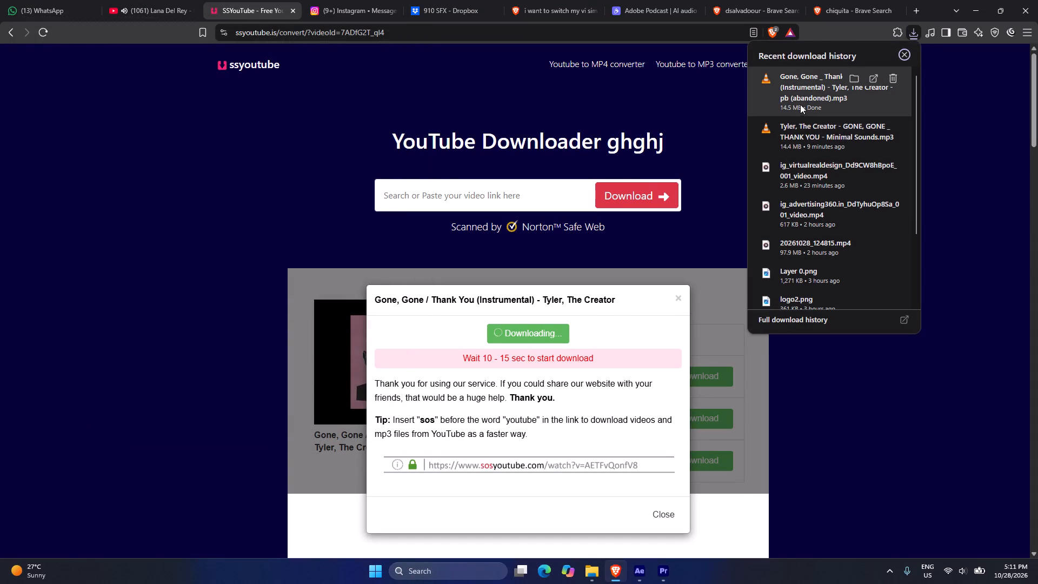
# Replace the song on the Premiere timeline with the downloaded Gone, Gone / Thank You instrumental, starting it at the second video clip.
pyautogui.moveTo(799, 101); pyautogui.dragTo(662, 578)
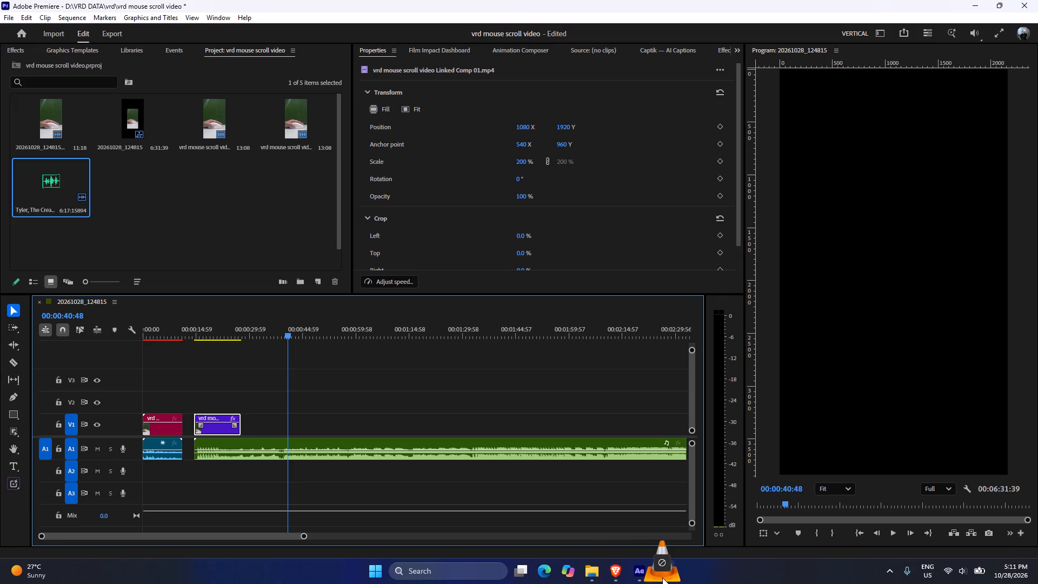
pyautogui.moveTo(662, 578); pyautogui.dragTo(197, 475)
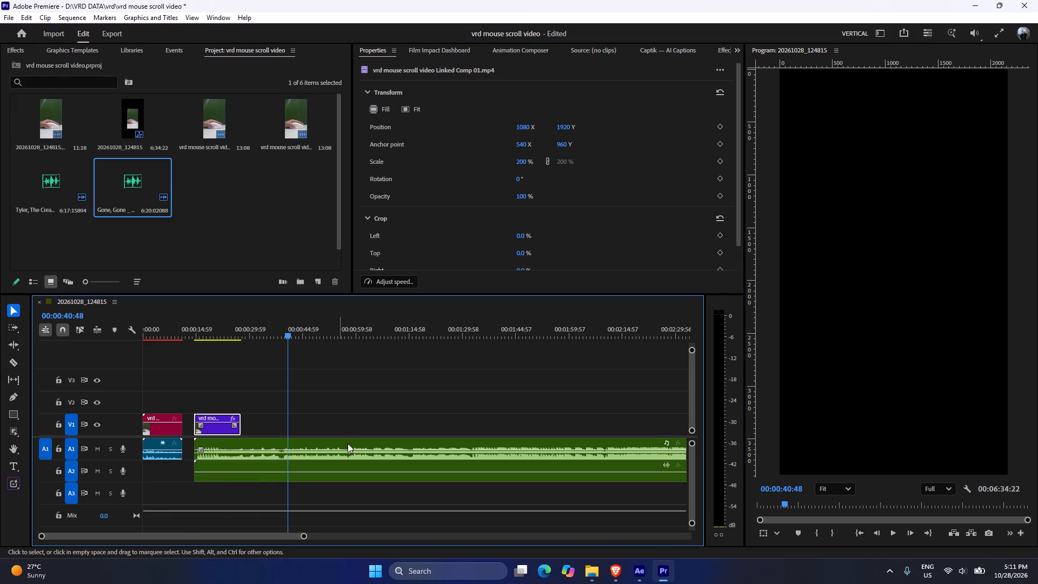
pyautogui.click(383, 447)
pyautogui.press('Delete')
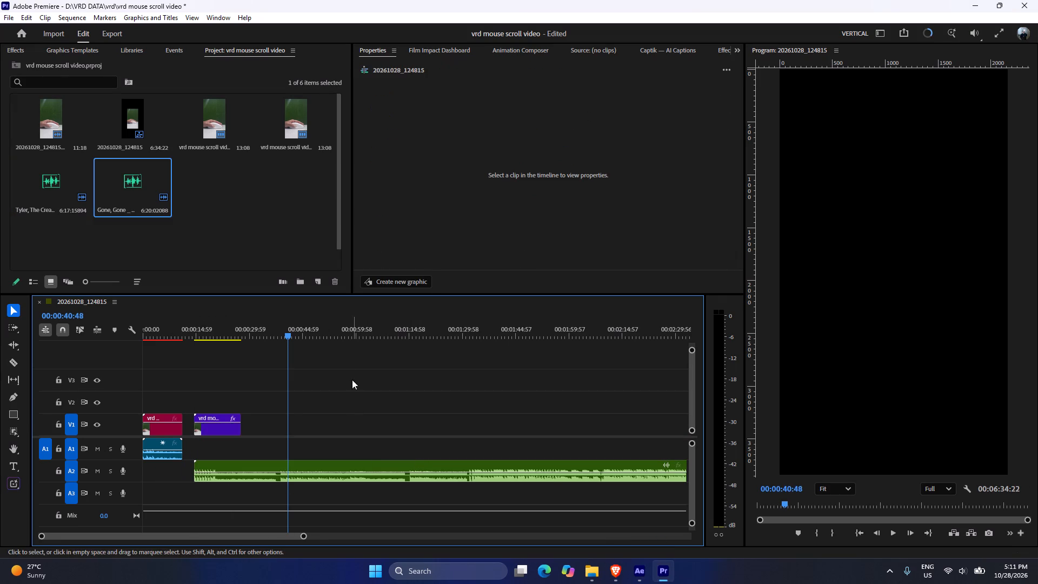
# Find the wanted passage of the instrumental, cut the audio at about 00:04:49:58 and delete the part before the cut.
pyautogui.moveTo(323, 323); pyautogui.dragTo(693, 326)
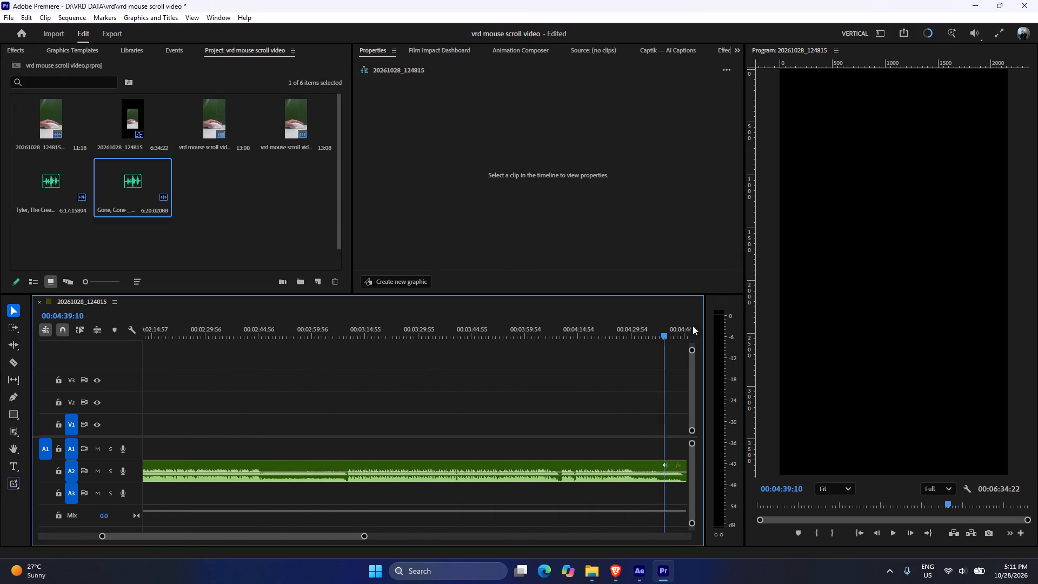
pyautogui.moveTo(693, 326); pyautogui.dragTo(322, 376)
pyautogui.press('space')
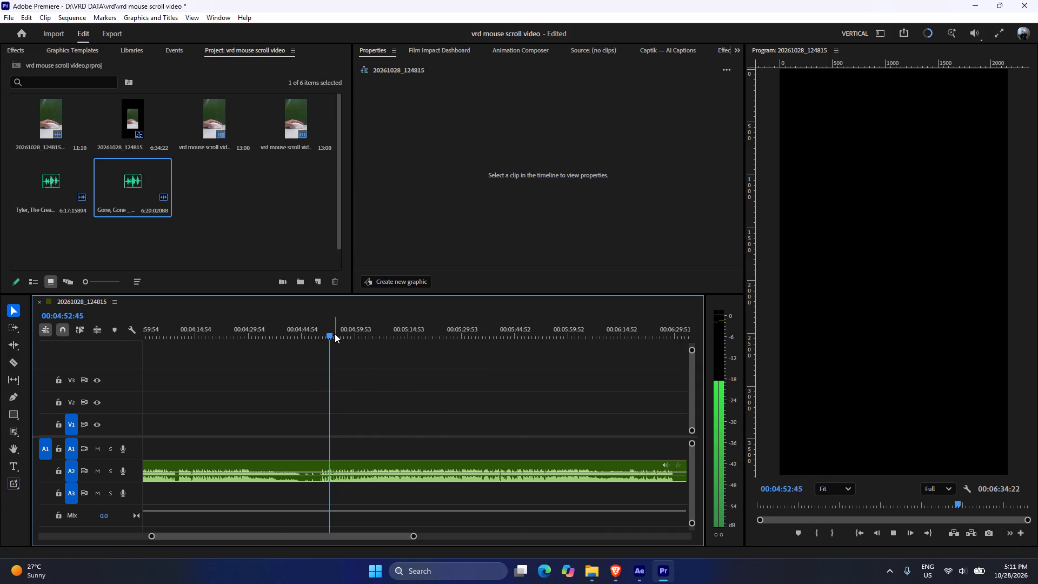
pyautogui.moveTo(331, 333); pyautogui.dragTo(317, 335)
pyautogui.press('c')
pyautogui.click(322, 463)
pyautogui.press('v')
pyautogui.click(273, 469)
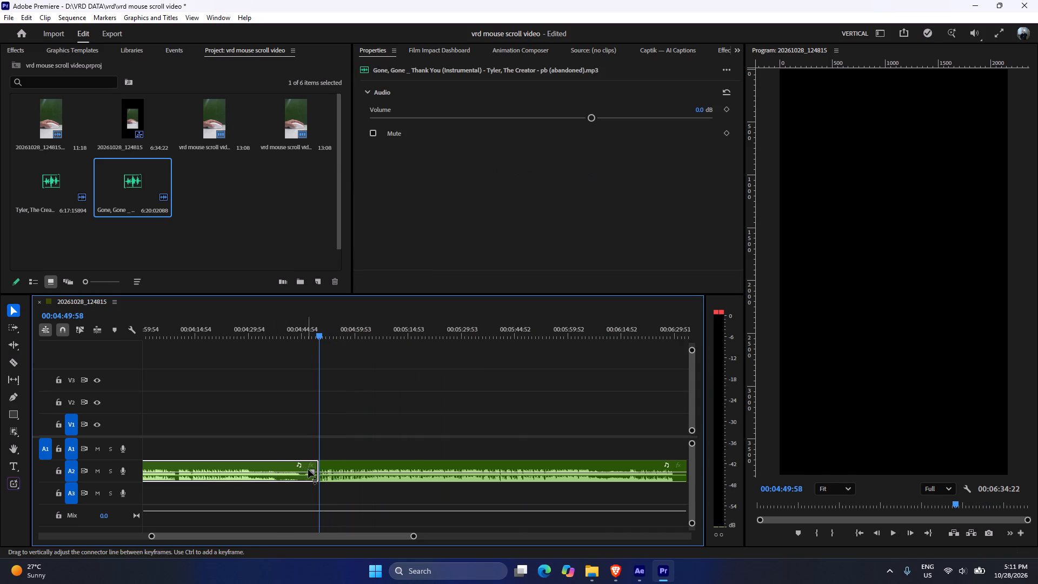
pyautogui.press('Delete')
# Move the remaining instrumental section onto track A1 so it starts with the second video clip.
pyautogui.moveTo(497, 466); pyautogui.dragTo(363, 462)
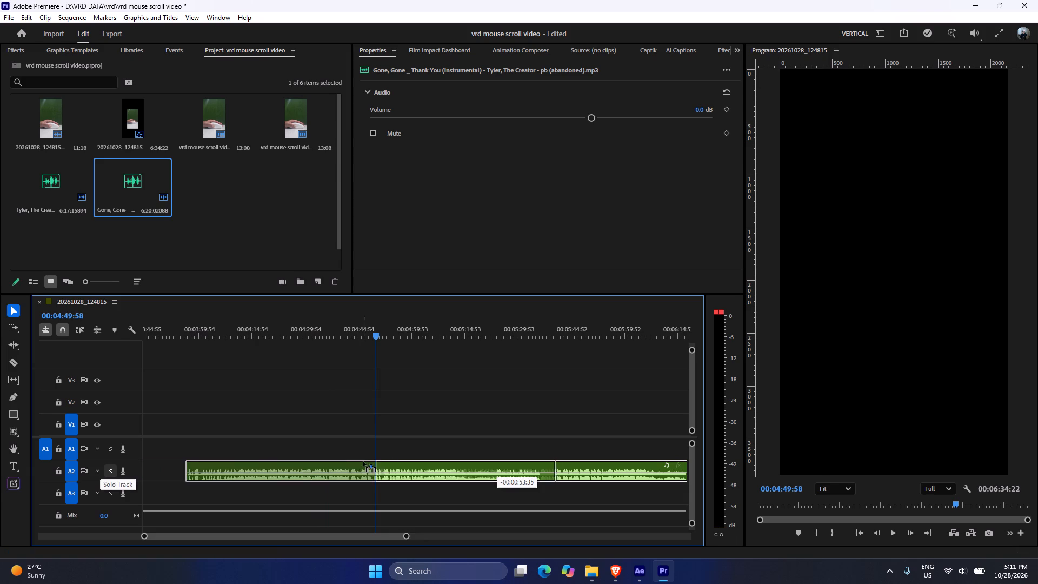
pyautogui.moveTo(363, 462); pyautogui.dragTo(135, 468)
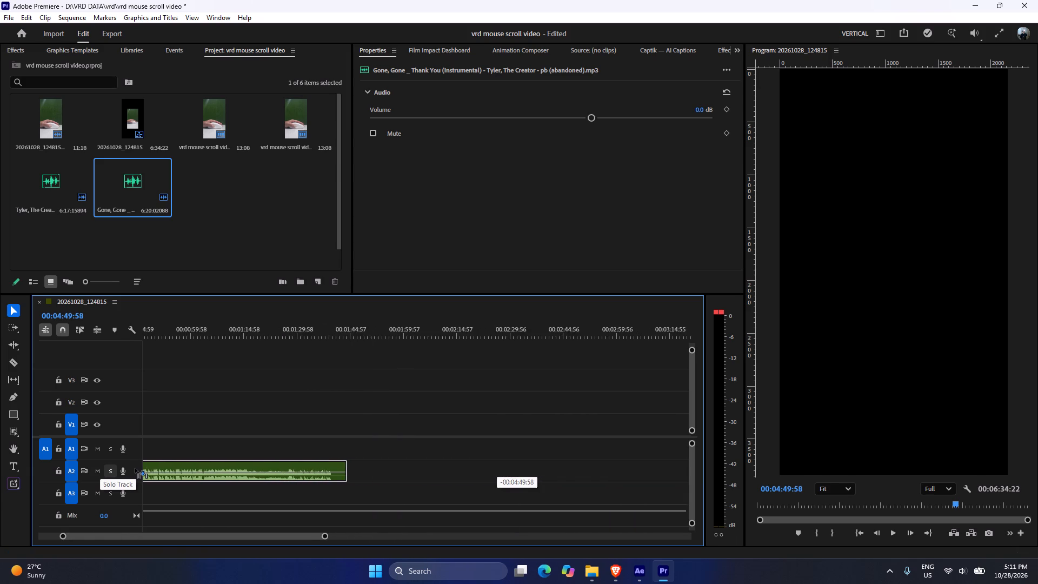
pyautogui.moveTo(135, 468); pyautogui.dragTo(367, 438)
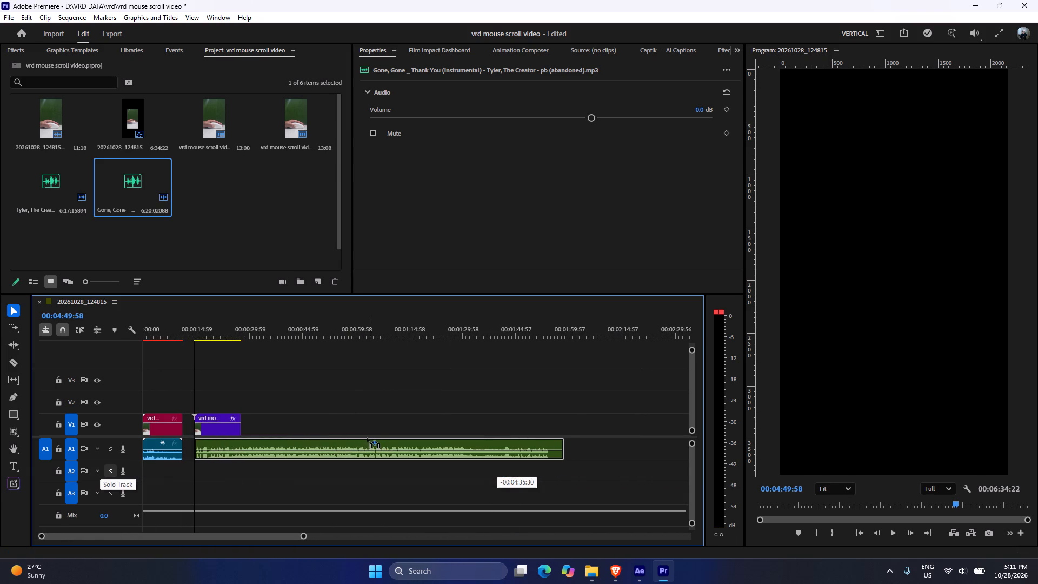
pyautogui.moveTo(367, 438); pyautogui.dragTo(365, 438)
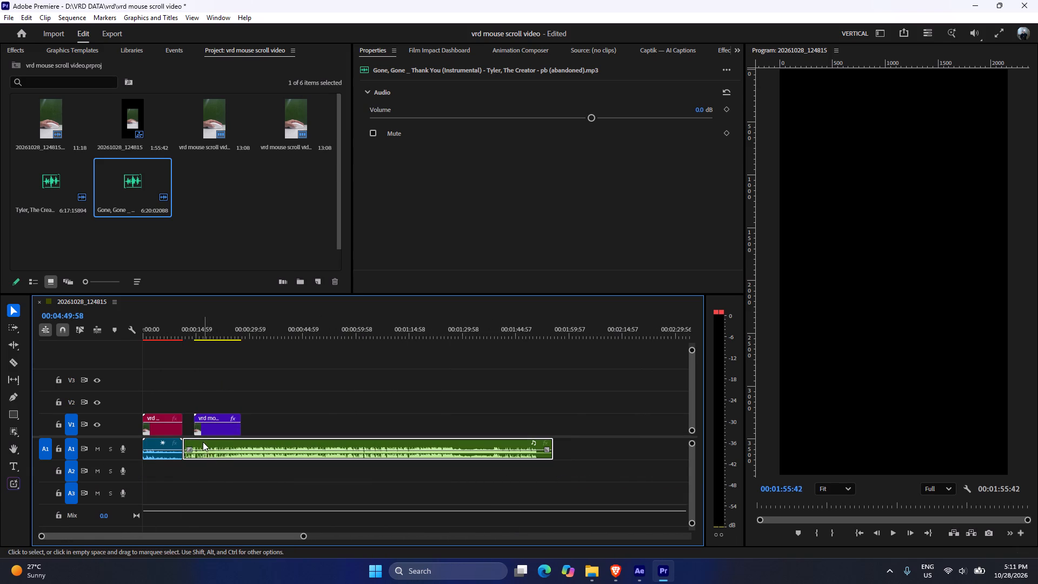
pyautogui.moveTo(203, 442); pyautogui.dragTo(213, 442)
# Listen to the music under the second video clip, cut it at the clip's end and delete the excess audio.
pyautogui.click(195, 335)
pyautogui.press('space')
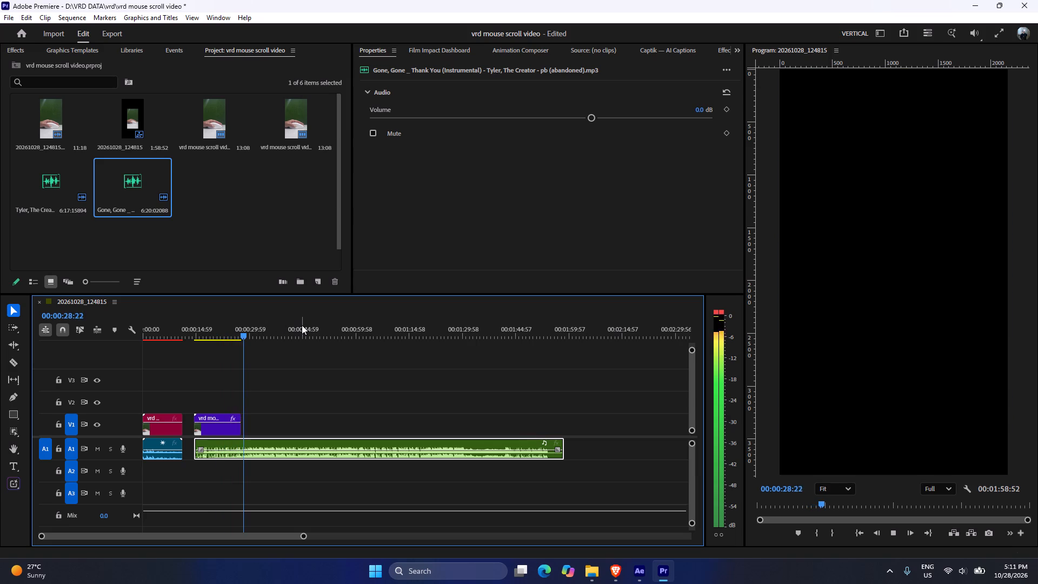
pyautogui.press('space')
pyautogui.moveTo(303, 534); pyautogui.dragTo(256, 532)
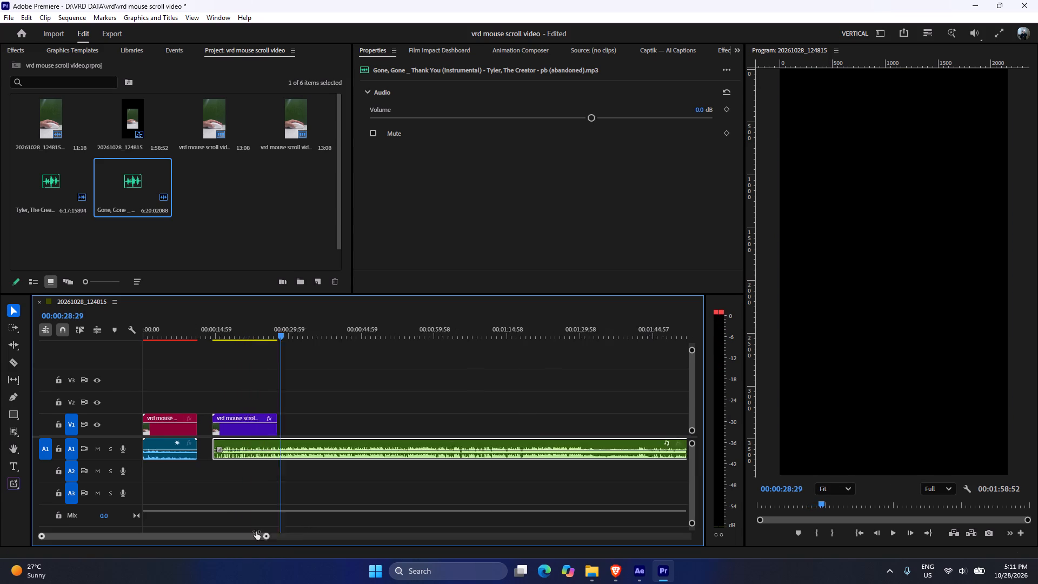
pyautogui.moveTo(256, 532); pyautogui.dragTo(198, 522)
pyautogui.press('c')
pyautogui.click(408, 447)
pyautogui.press('v')
pyautogui.click(485, 441)
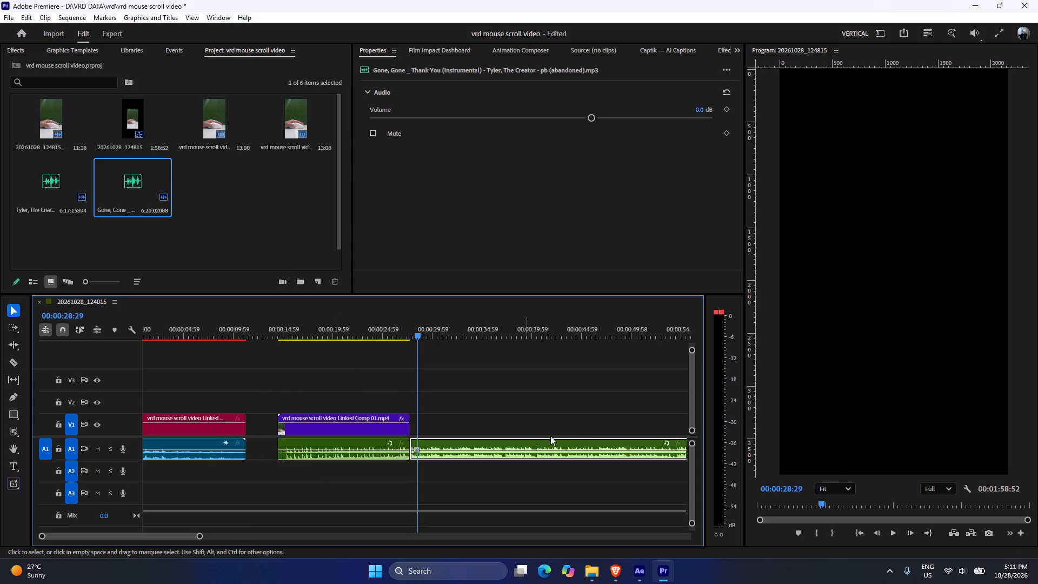
pyautogui.press('Delete')
# Add a fade-out of about 3 seconds to the end of the instrumental and play the second clip from its start.
pyautogui.moveTo(401, 449); pyautogui.dragTo(377, 451)
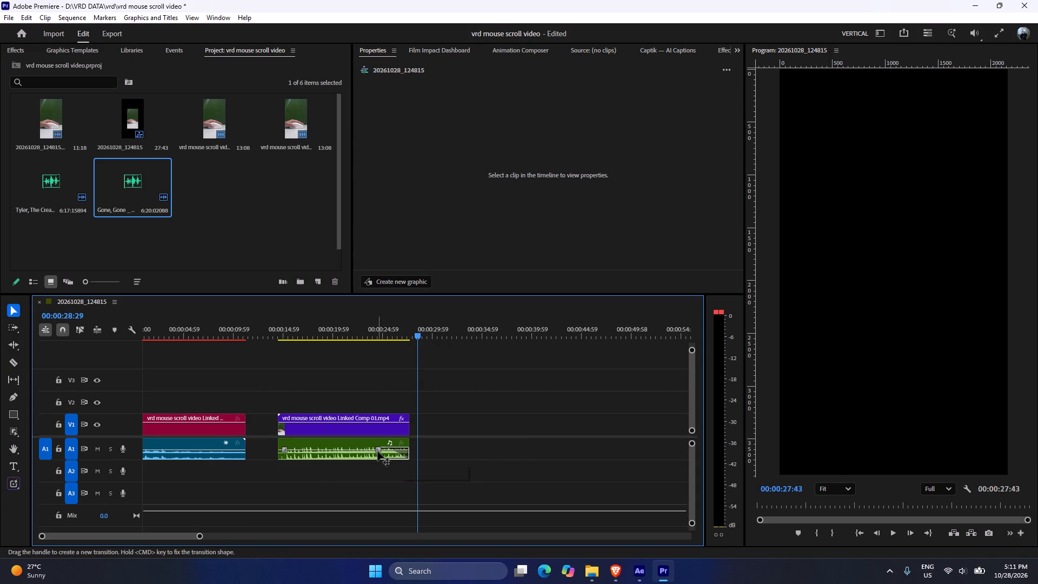
pyautogui.moveTo(407, 335); pyautogui.dragTo(392, 341)
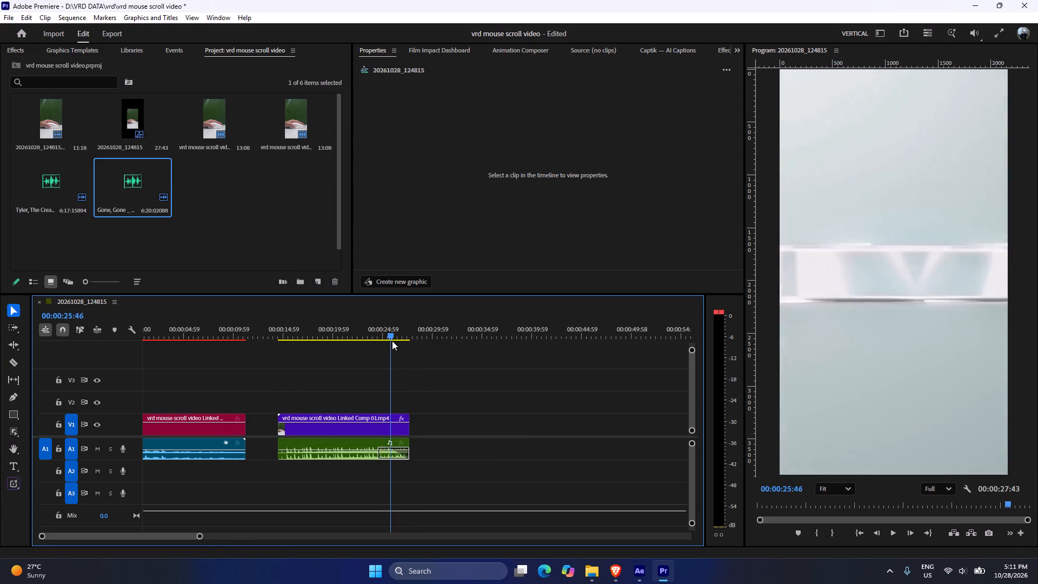
pyautogui.moveTo(392, 341); pyautogui.dragTo(280, 348)
pyautogui.press('space')
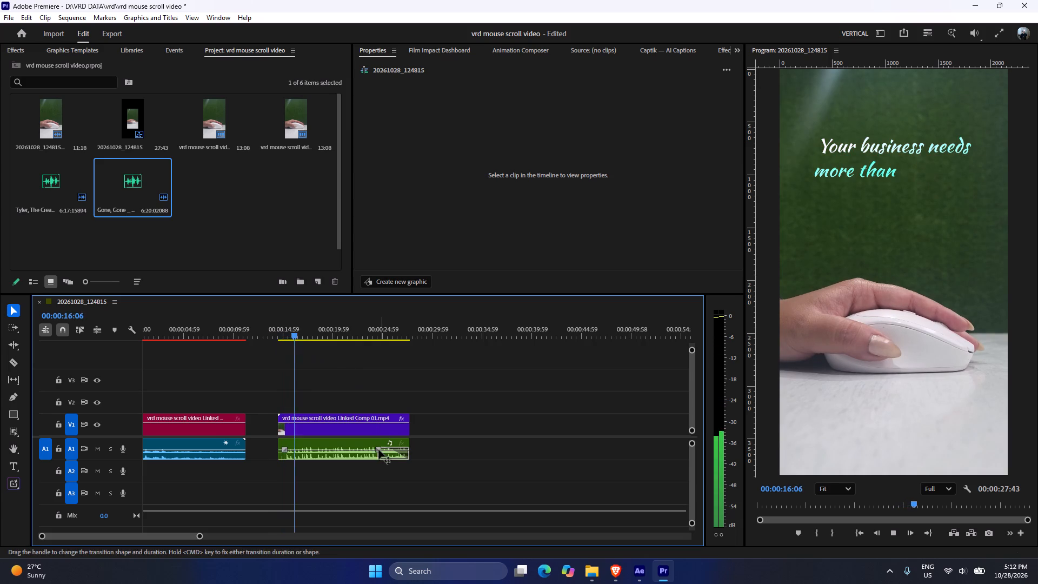
# Lower the instrumental's volume to -3.9 dB and replay the second clip from its start.
pyautogui.click(365, 450)
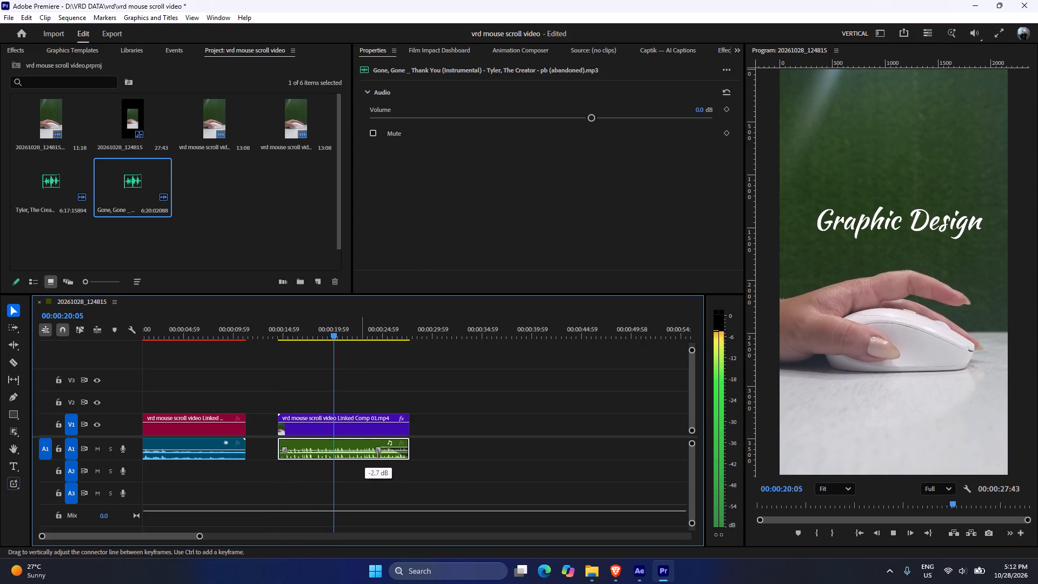
pyautogui.moveTo(563, 117); pyautogui.dragTo(555, 118)
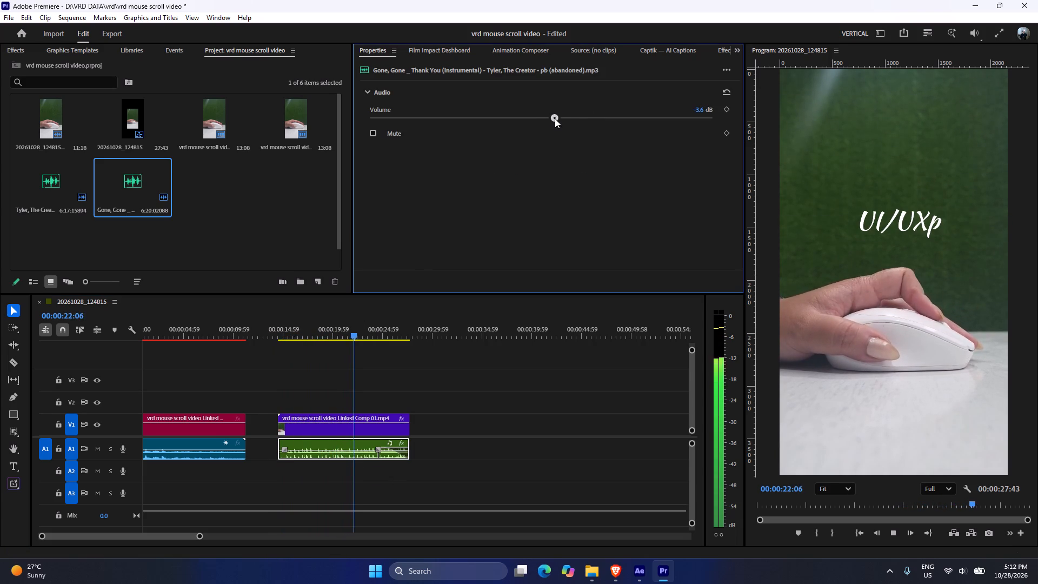
pyautogui.moveTo(555, 118); pyautogui.dragTo(551, 118)
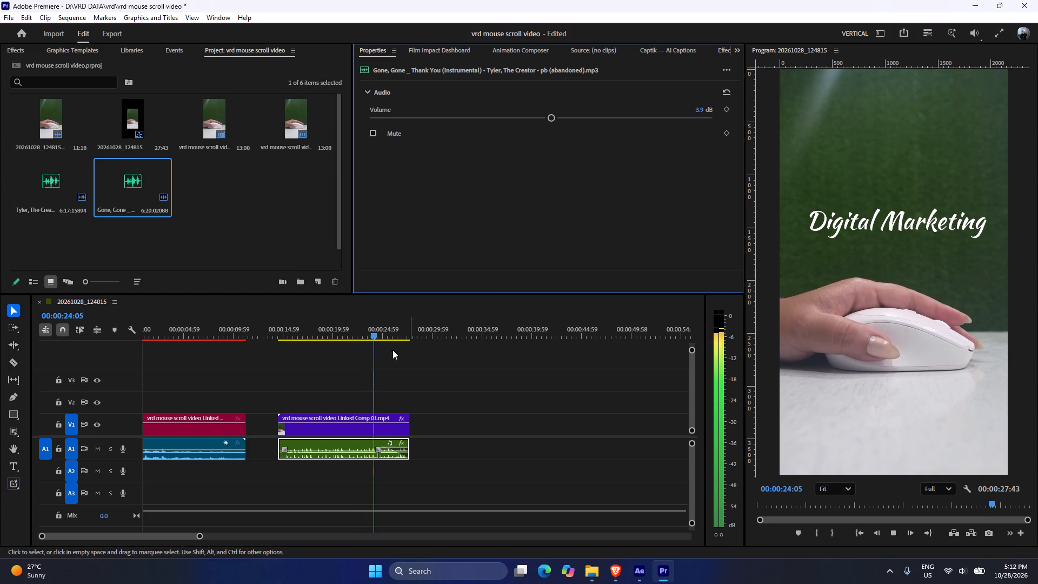
pyautogui.moveTo(329, 338); pyautogui.dragTo(280, 337)
pyautogui.press('space')
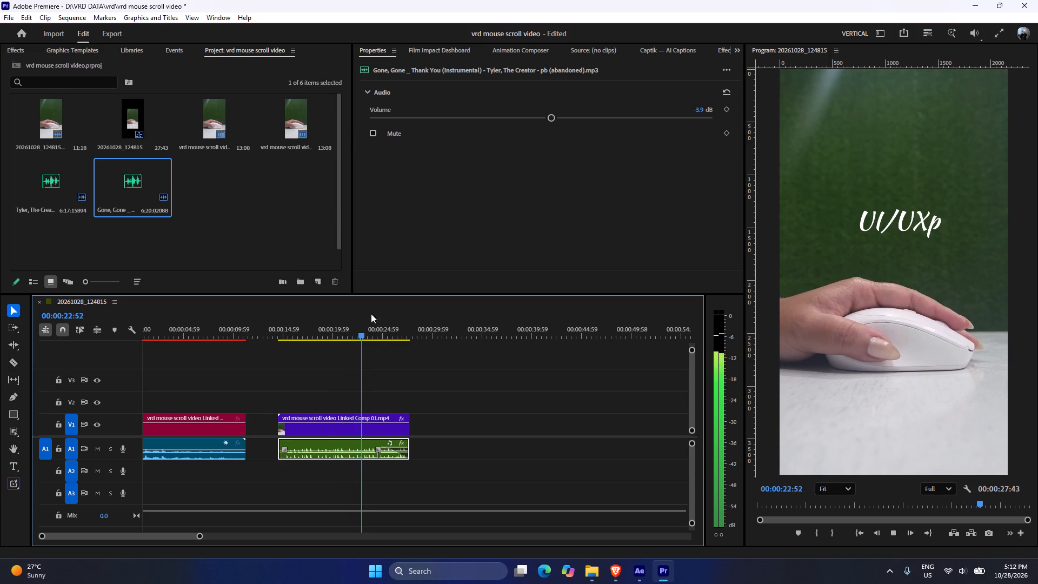
# Locate the misspelled "UI/UXp" title in the video and correct its text layer to "UI/UX" in After Effects.
pyautogui.press('space')
pyautogui.moveTo(364, 334); pyautogui.dragTo(356, 335)
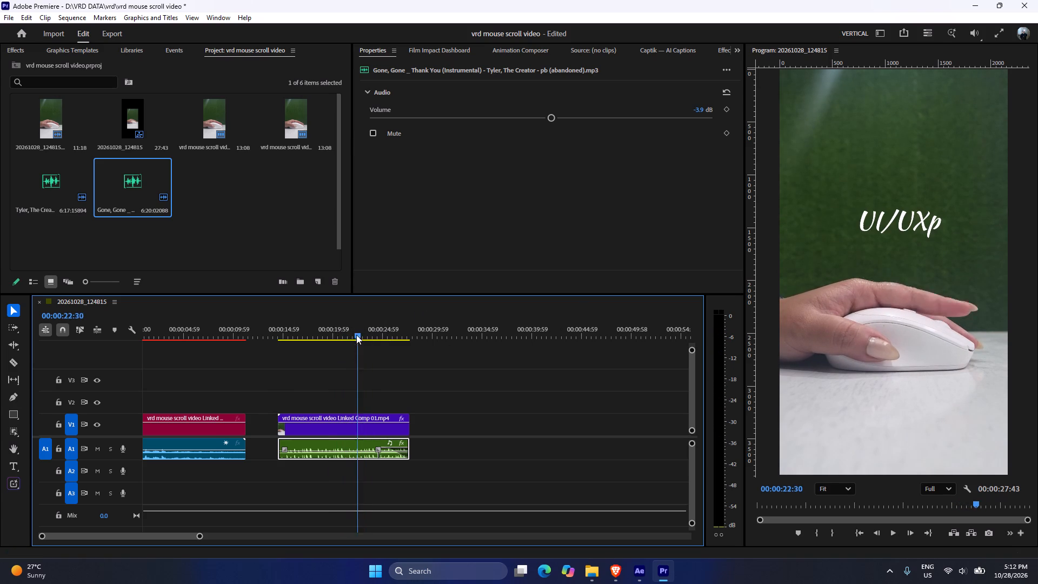
pyautogui.moveTo(356, 335); pyautogui.dragTo(354, 335)
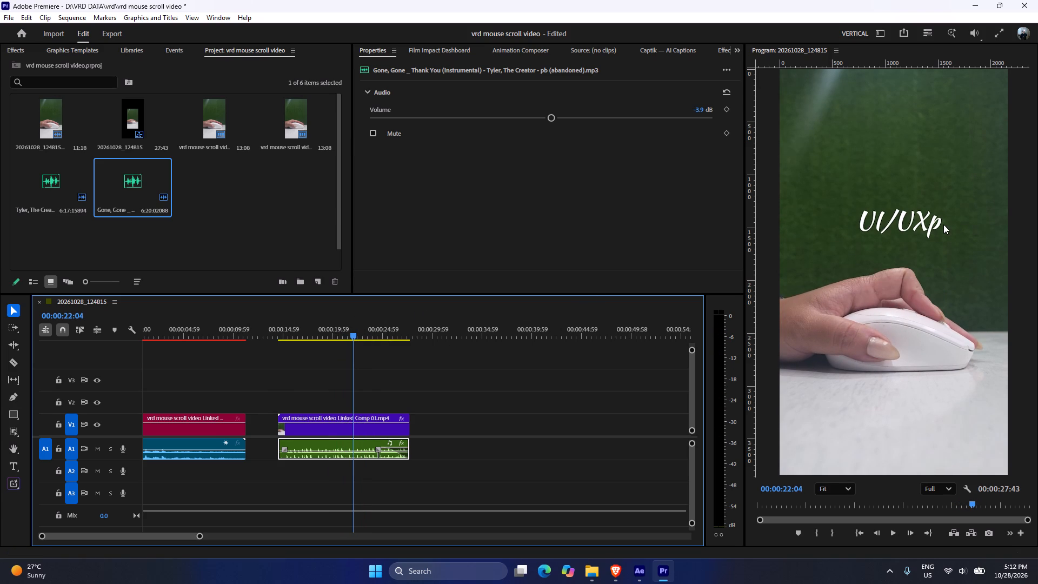
pyautogui.click(644, 568)
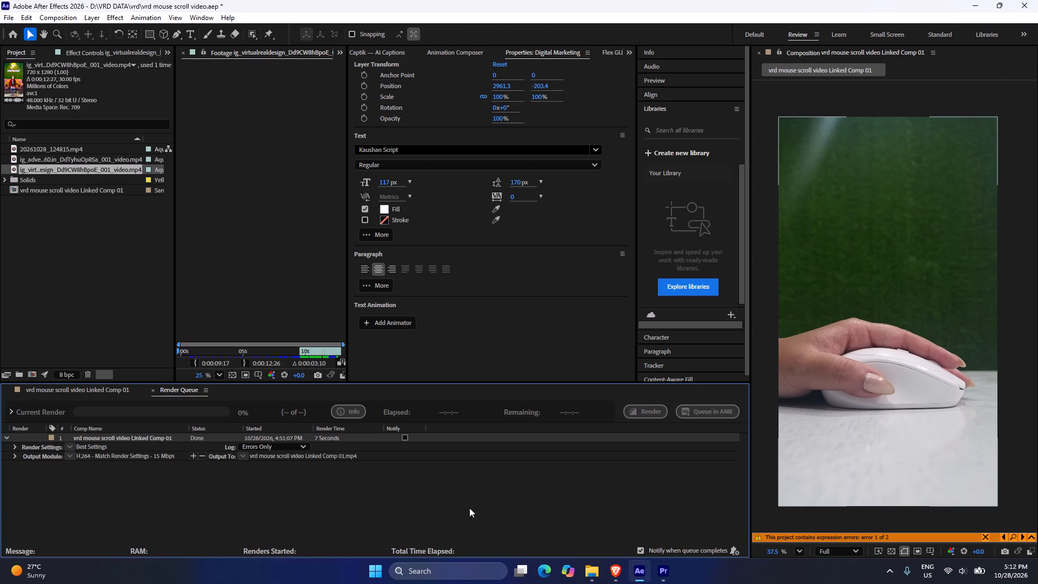
pyautogui.click(103, 387)
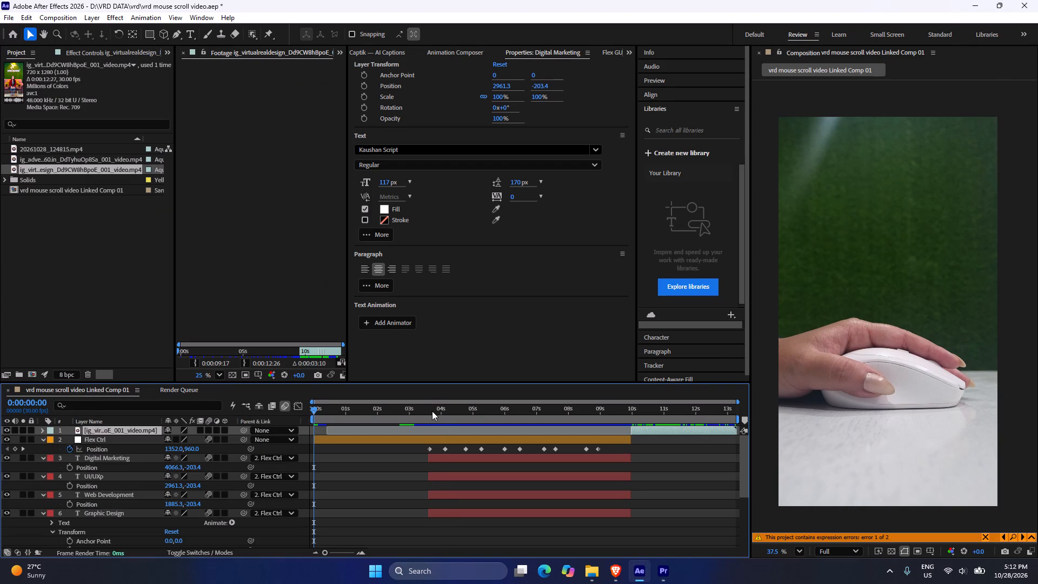
pyautogui.moveTo(431, 411); pyautogui.dragTo(552, 429)
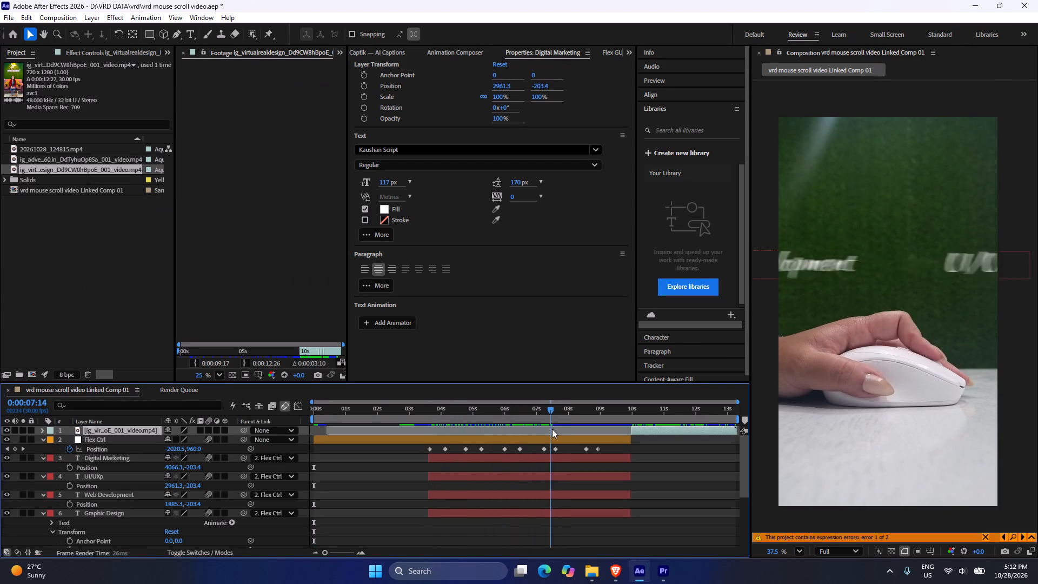
pyautogui.moveTo(552, 429); pyautogui.dragTo(564, 428)
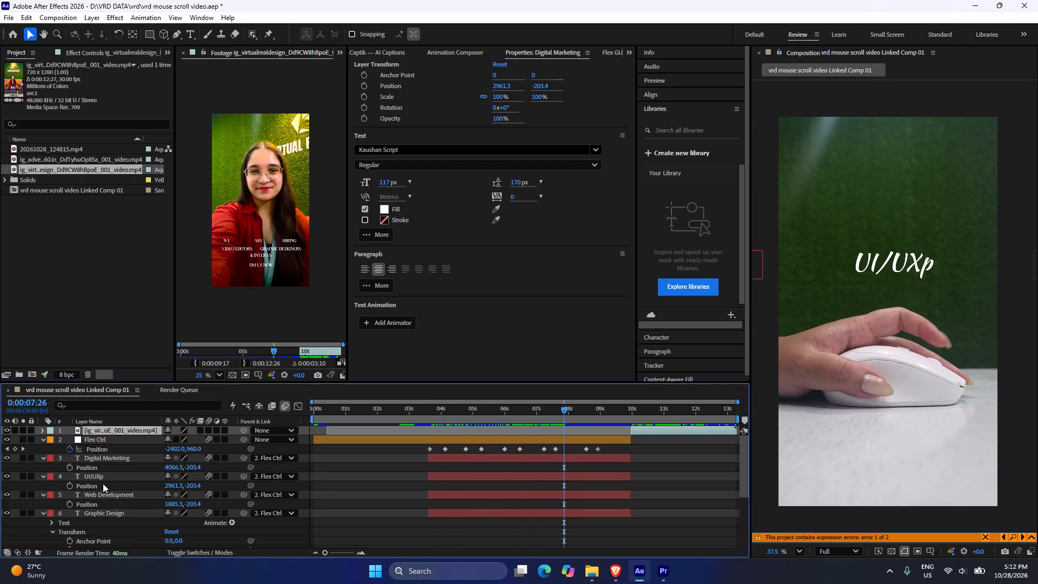
pyautogui.click(100, 479)
pyautogui.doubleClick(921, 264)
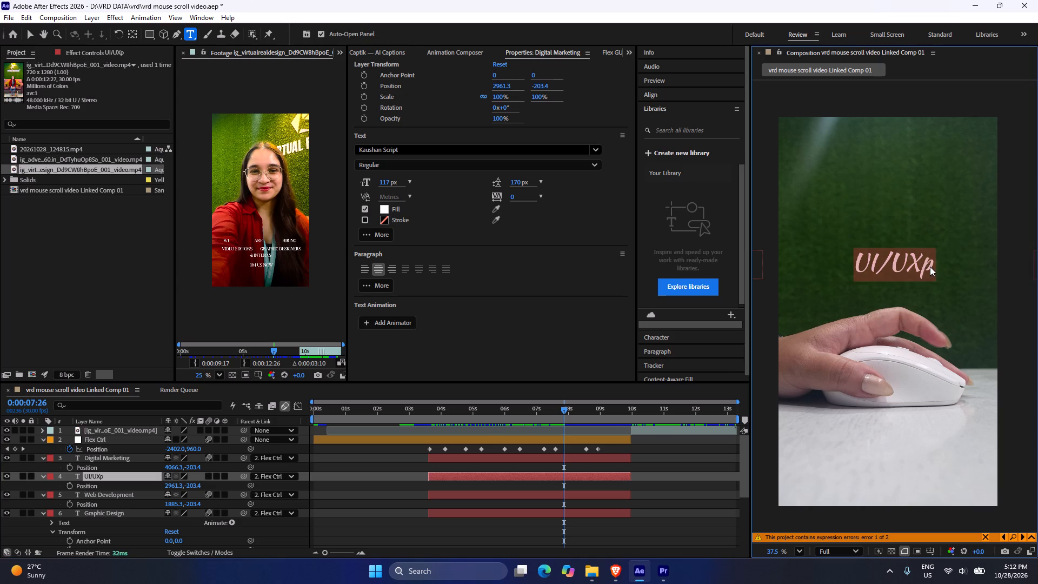
pyautogui.click(931, 265)
pyautogui.press('BackSpace')
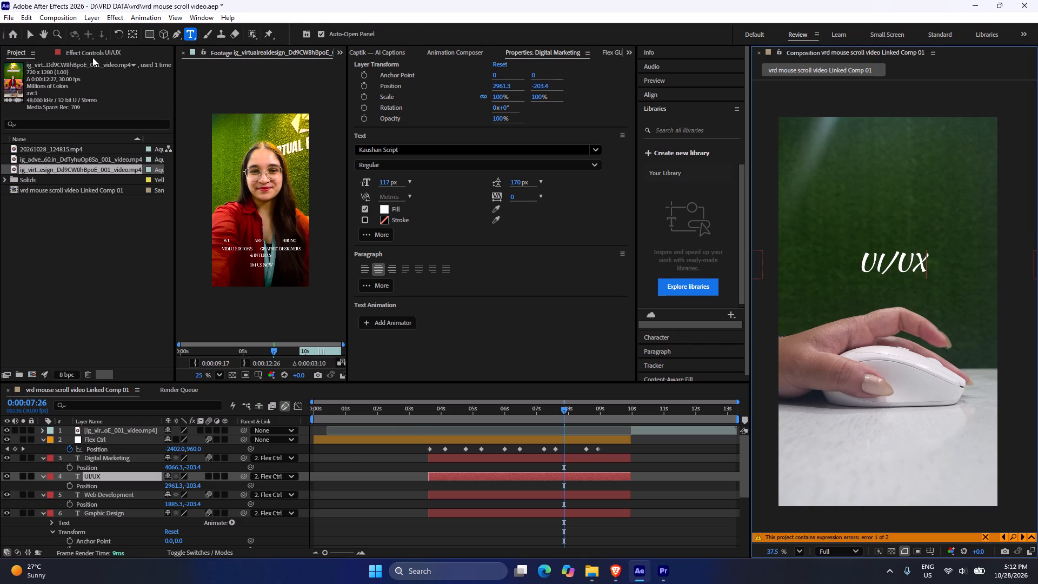
# Render the vrd mouse scroll video Linked Comp 01 composition again as H.264 to vrd mouse scroll video Linked Comp 01_1.mp4.
pyautogui.click(114, 417)
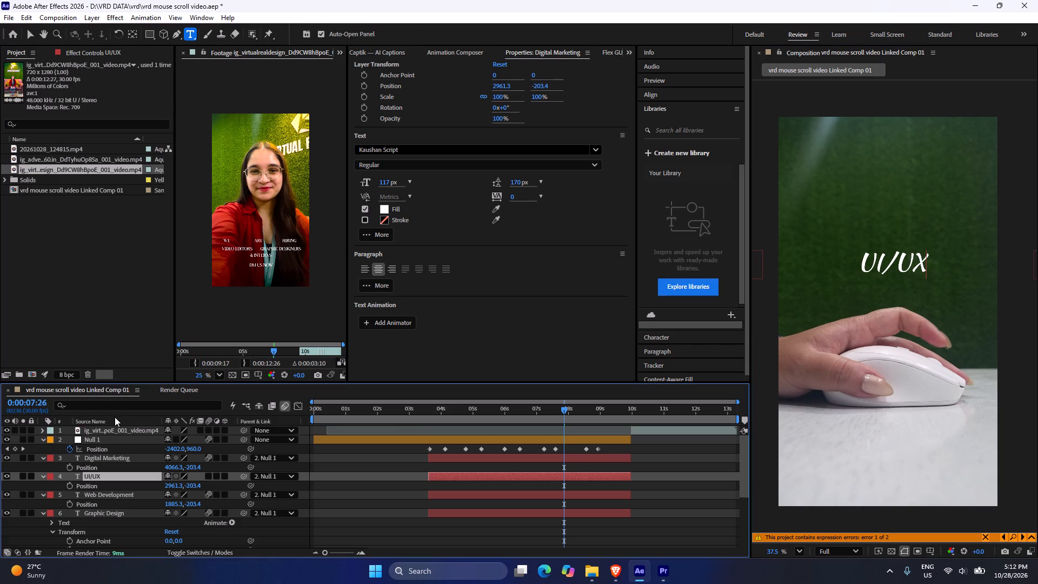
pyautogui.hotkey('ctrl', 'm')
pyautogui.click(112, 526)
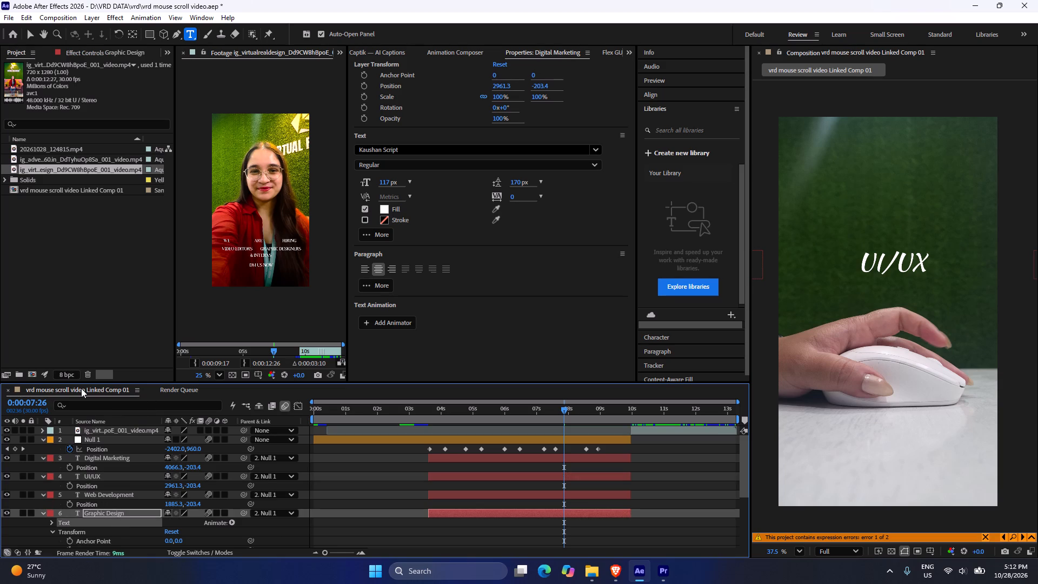
pyautogui.click(81, 388)
pyautogui.hotkey('ctrl', 'm')
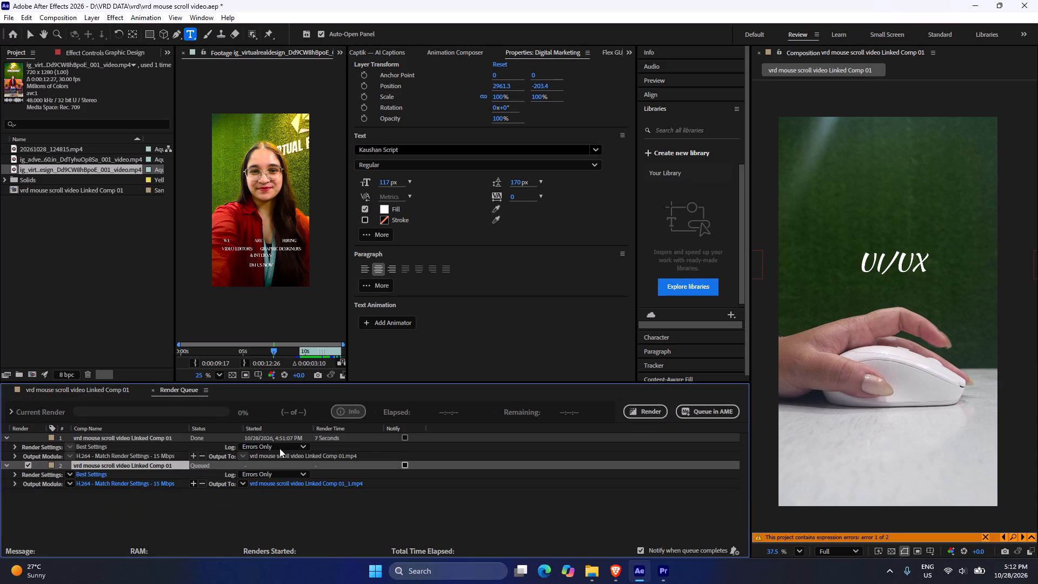
pyautogui.click(638, 416)
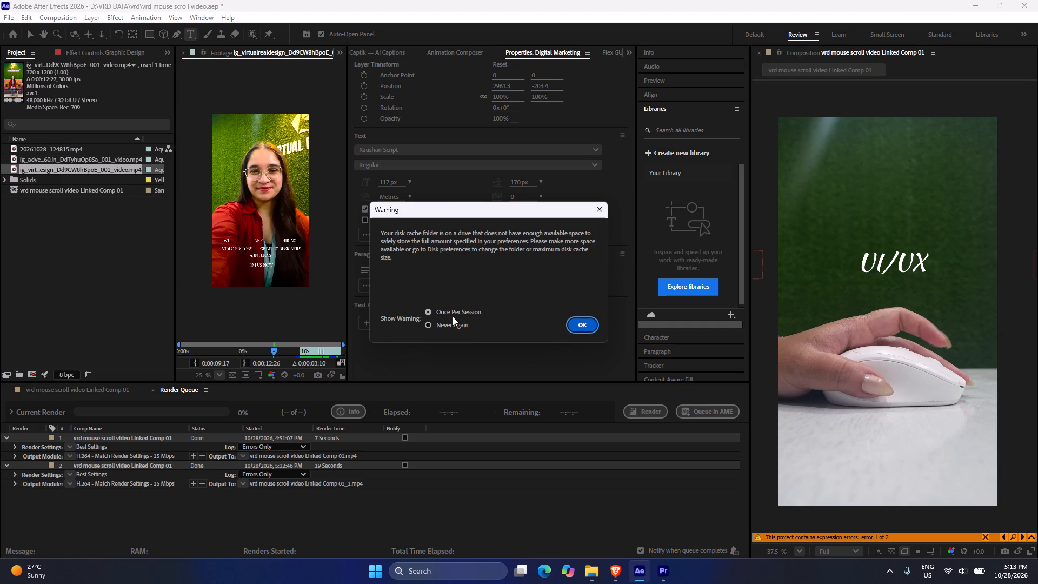
pyautogui.click(582, 328)
pyautogui.click(215, 505)
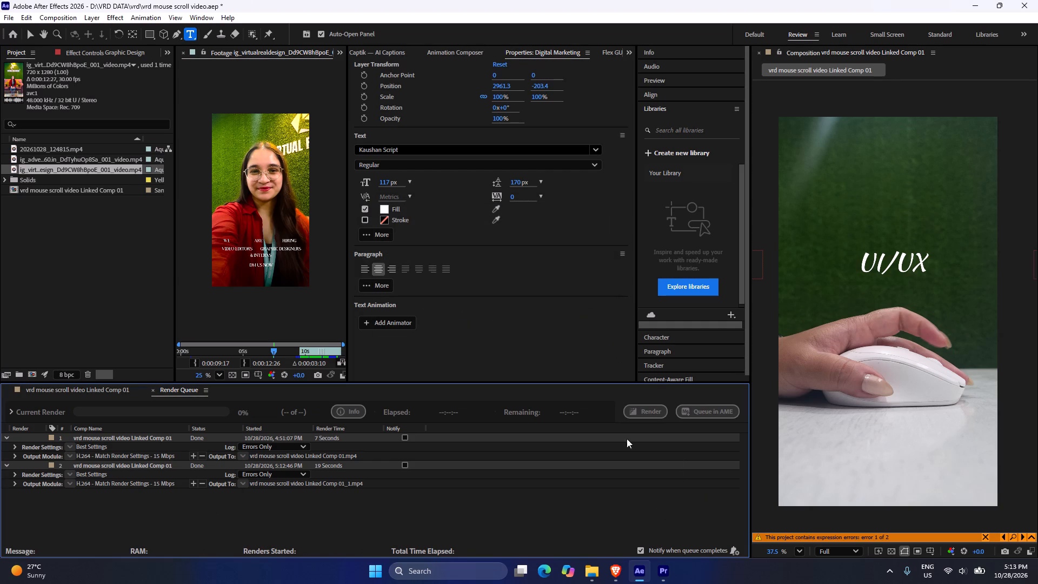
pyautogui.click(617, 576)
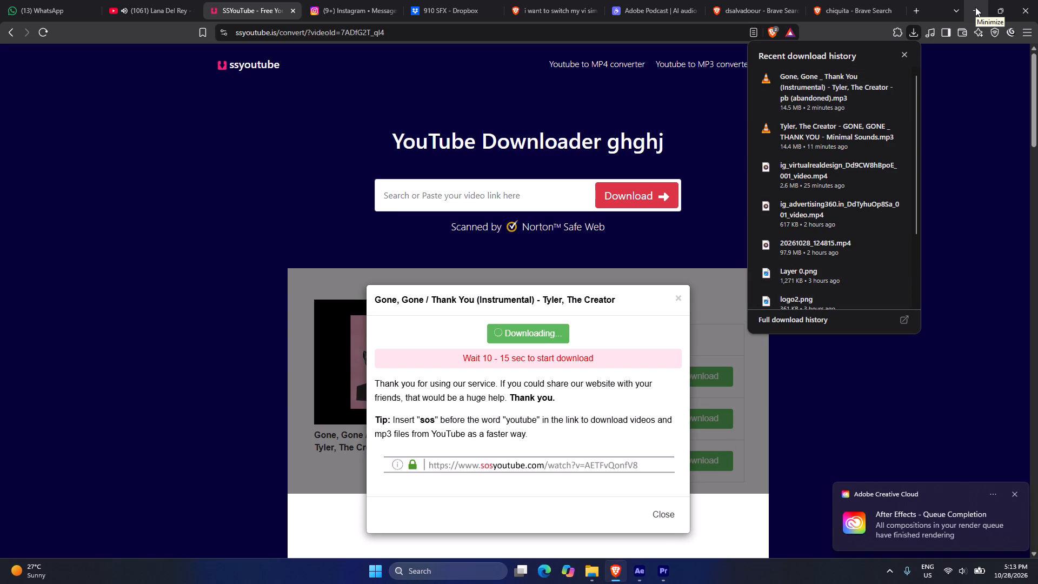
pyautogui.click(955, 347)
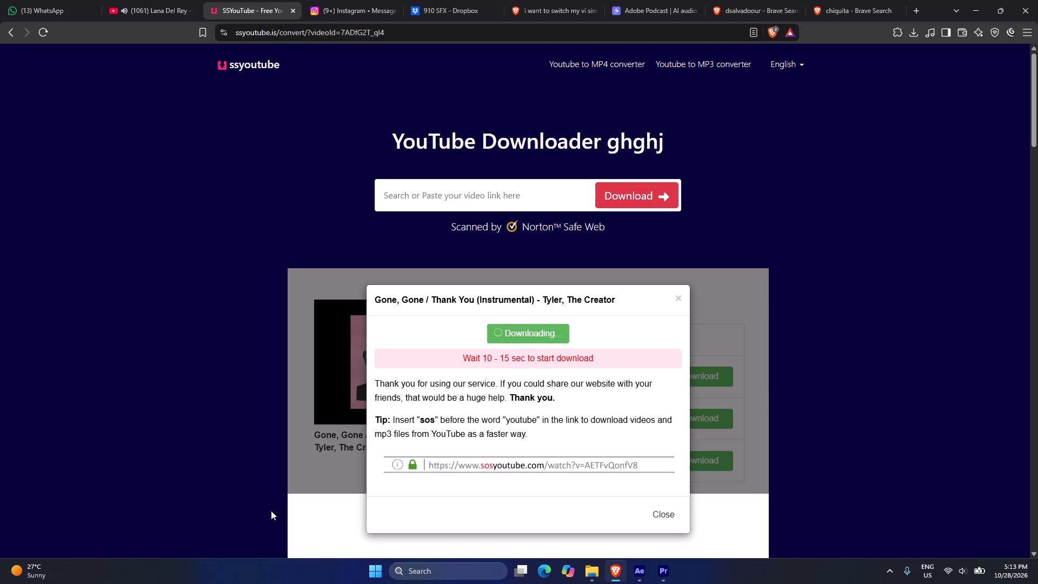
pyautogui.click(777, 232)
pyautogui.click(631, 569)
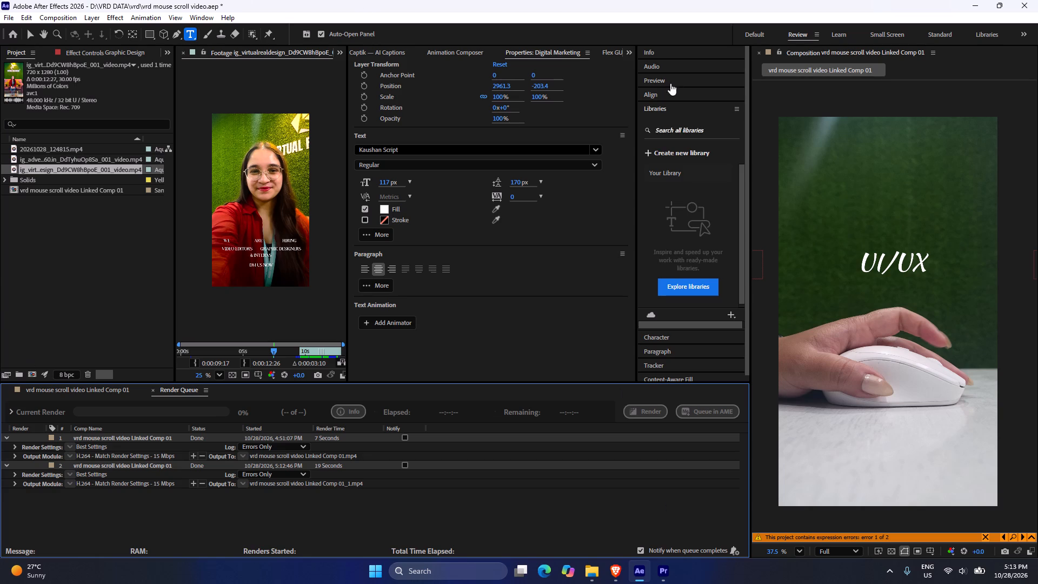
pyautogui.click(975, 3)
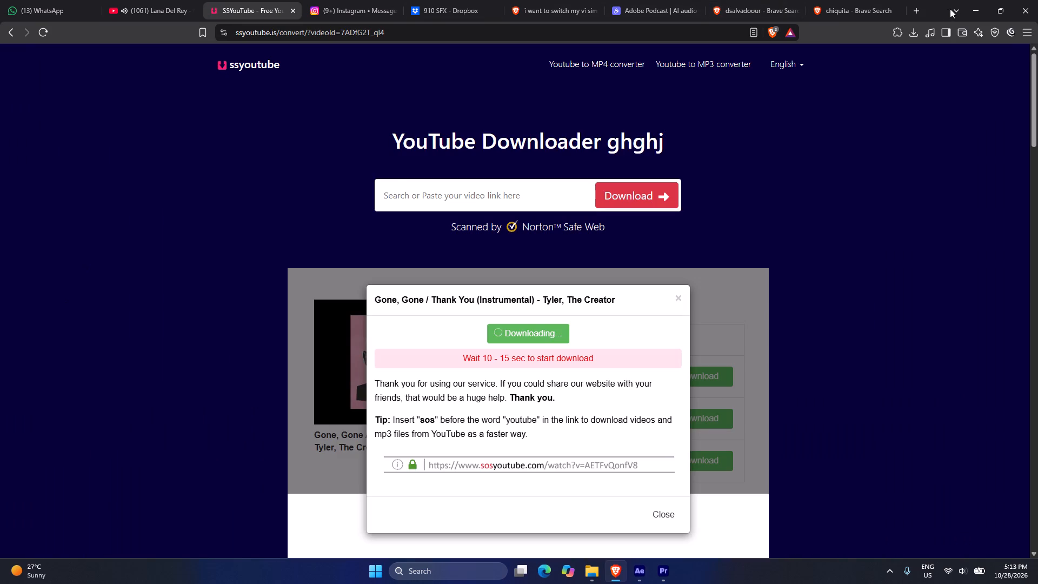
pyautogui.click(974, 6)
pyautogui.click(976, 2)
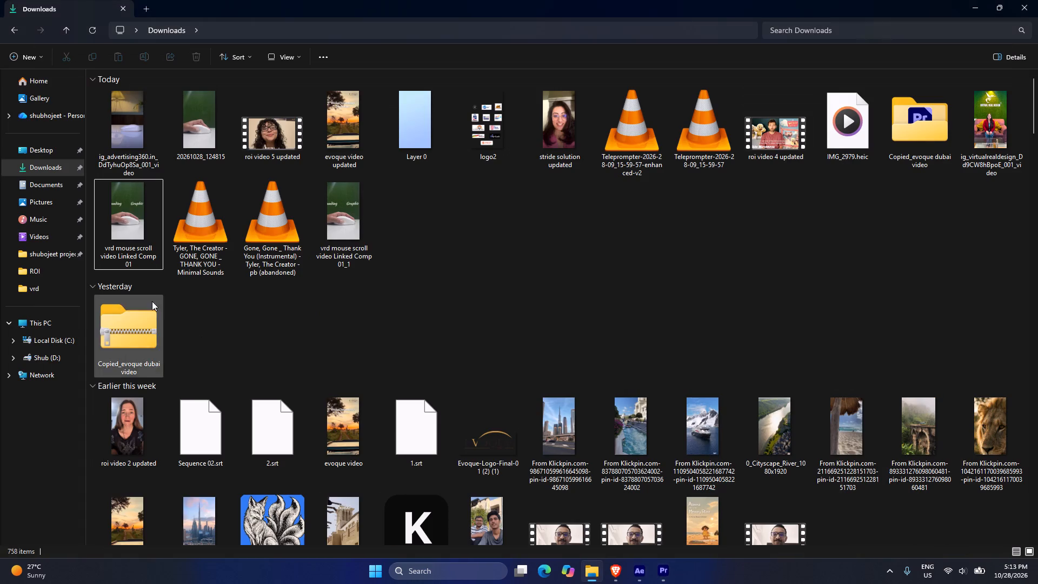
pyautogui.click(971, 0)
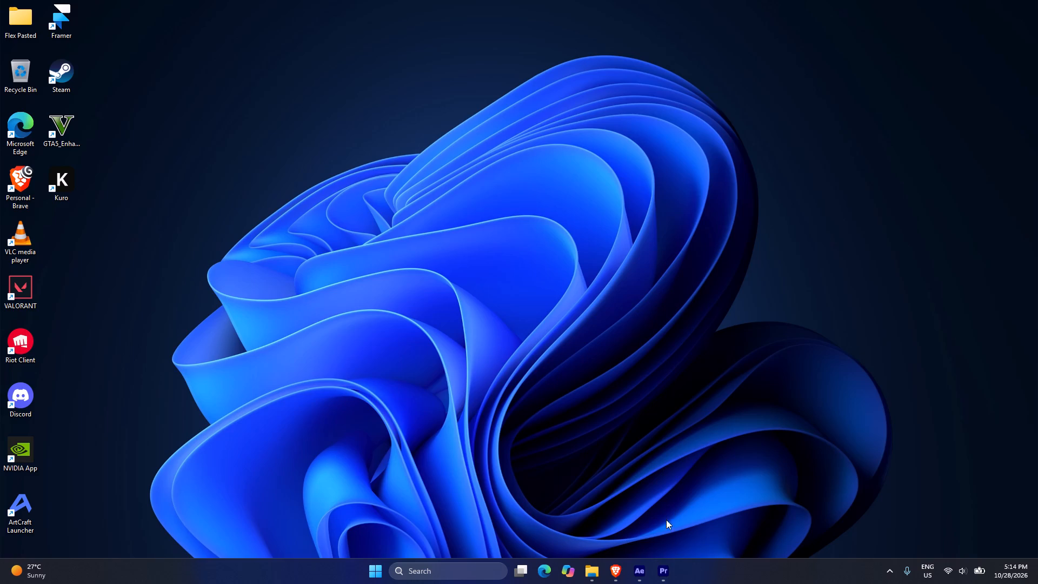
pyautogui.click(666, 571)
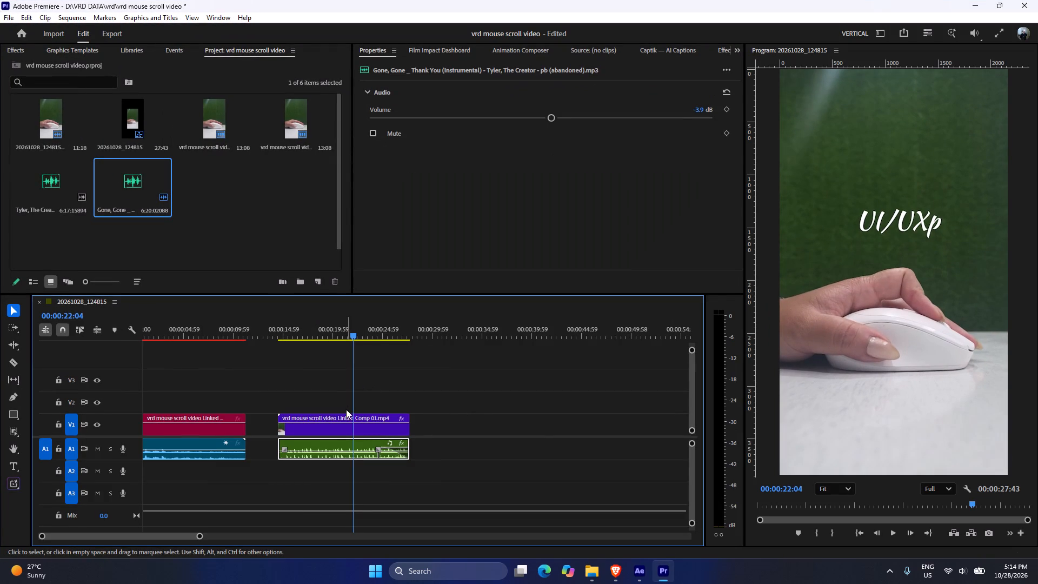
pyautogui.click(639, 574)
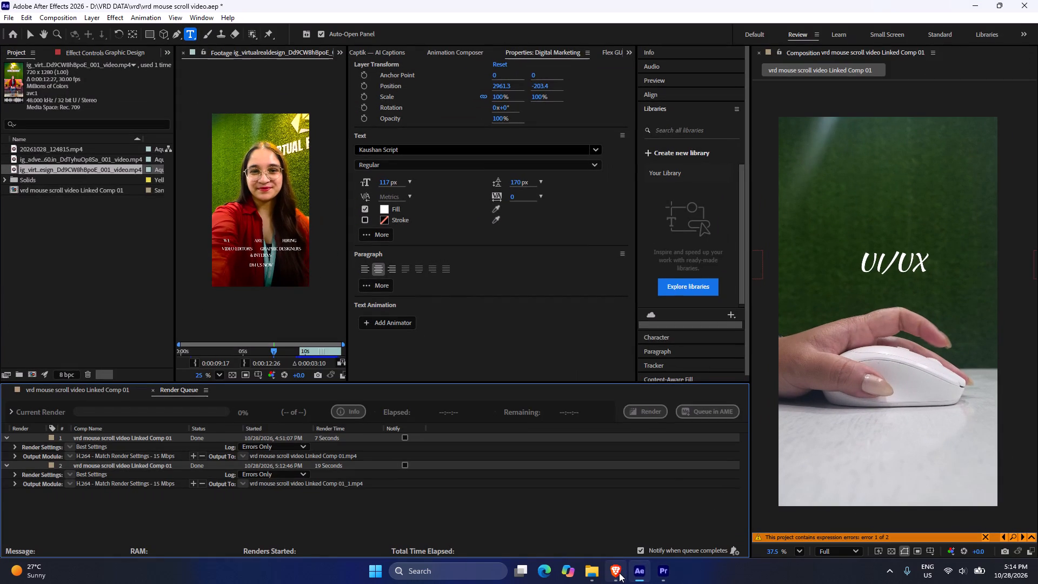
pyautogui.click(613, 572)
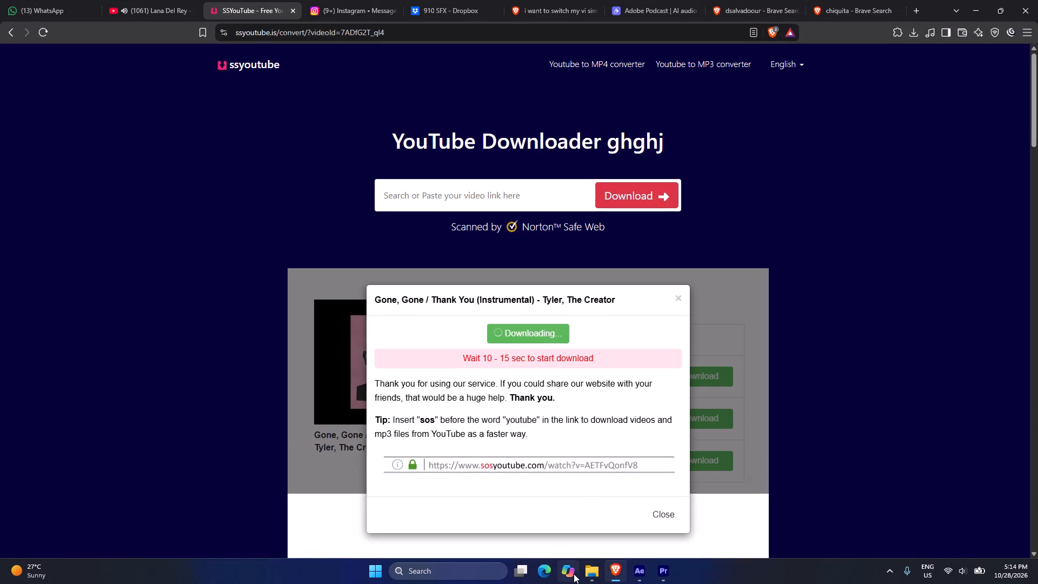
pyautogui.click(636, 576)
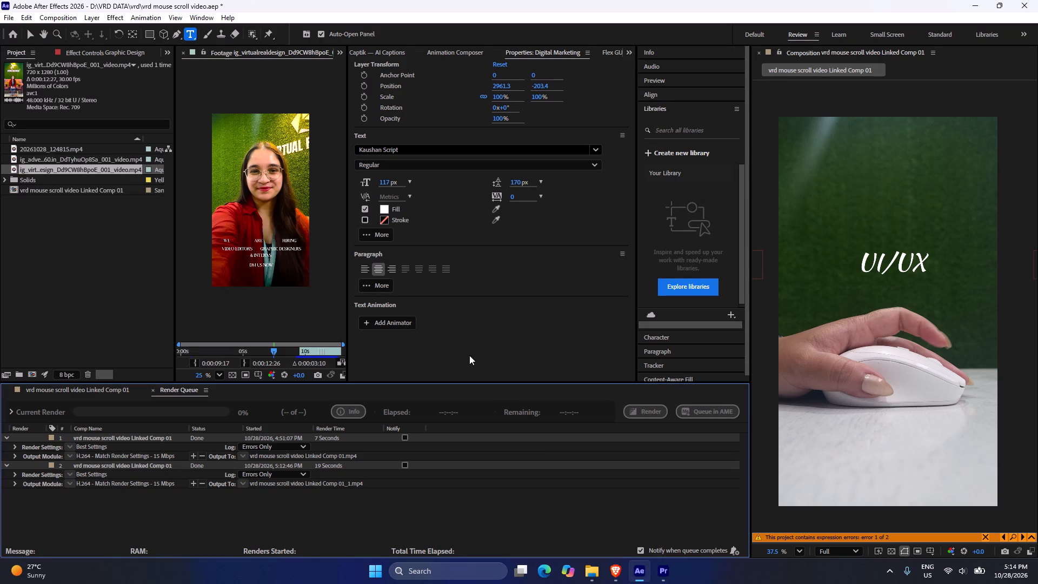
# Switch to Premiere Pro and import vrd mouse scroll video Linked Comp 01_1.mp4 from the Downloads folder into the project.
pyautogui.click(670, 569)
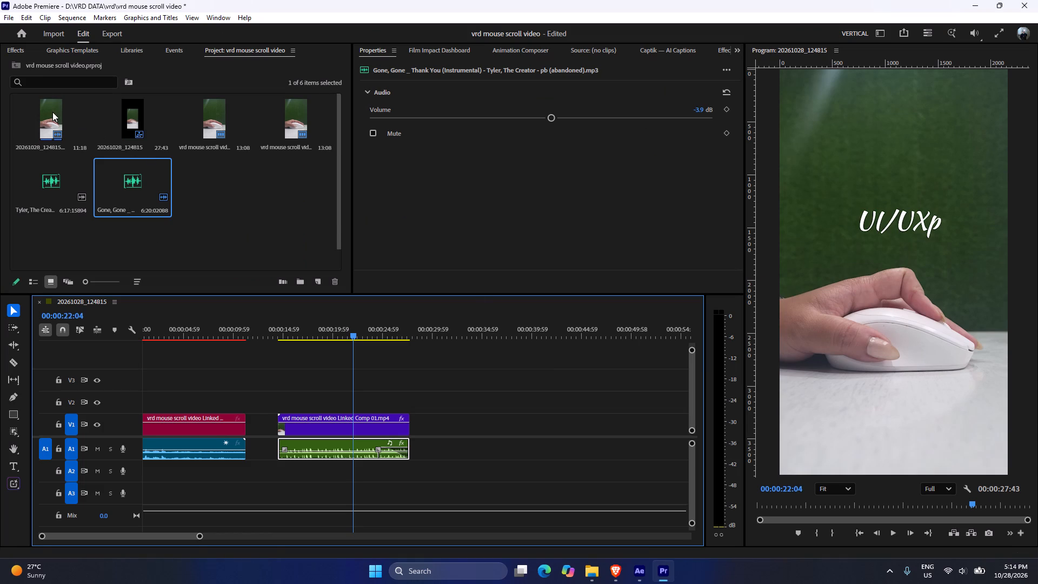
pyautogui.click(330, 392)
pyautogui.doubleClick(224, 218)
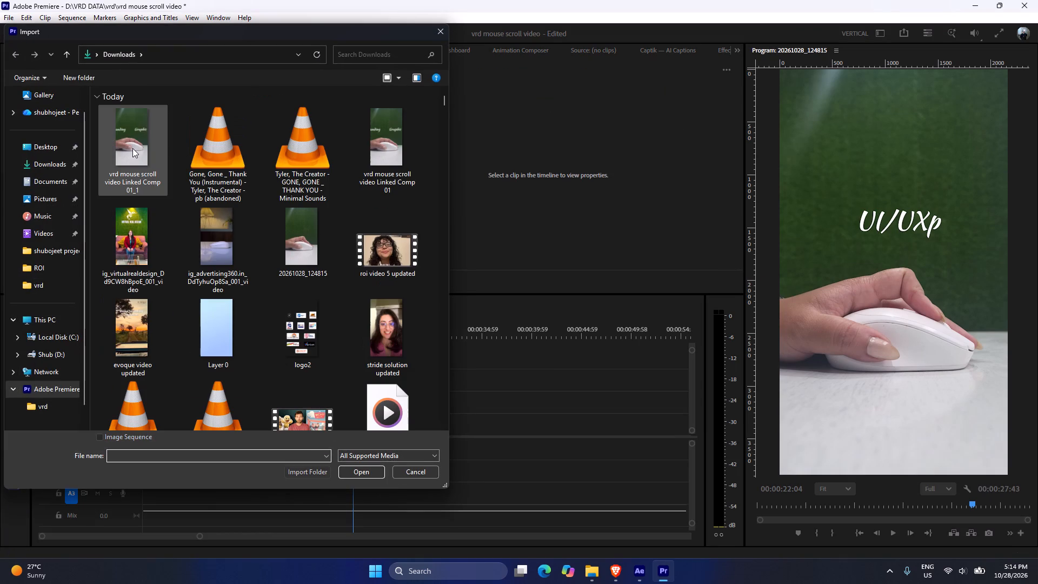
pyautogui.click(132, 148)
pyautogui.click(369, 470)
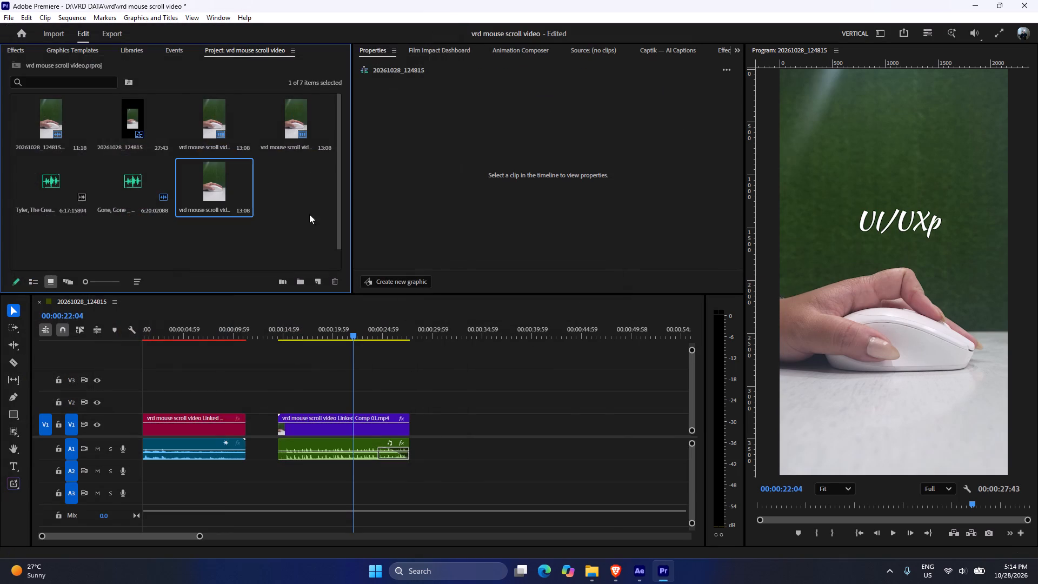
# Place the re-rendered Linked Comp 01_1 clip on V2, aligned with the instrumental's start, and delete the old Linked Comp 01.mp4 clip below it.
pyautogui.moveTo(220, 187); pyautogui.dragTo(282, 402)
pyautogui.click(316, 427)
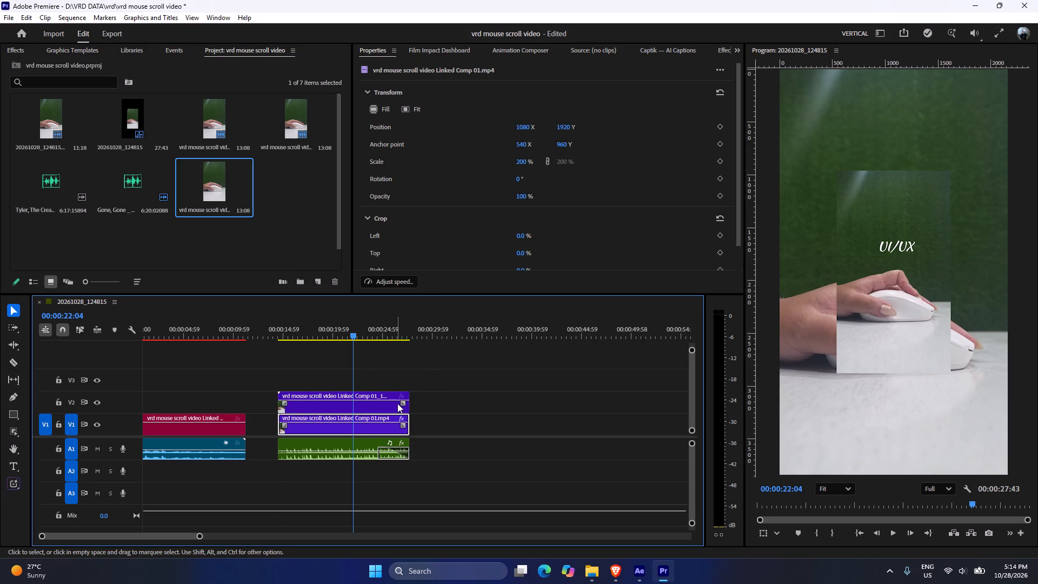
pyautogui.press('Delete')
# Scale the Linked Comp 01_1 clip on V2 to fill the frame.
pyautogui.click(352, 410)
pyautogui.rightClick(352, 410)
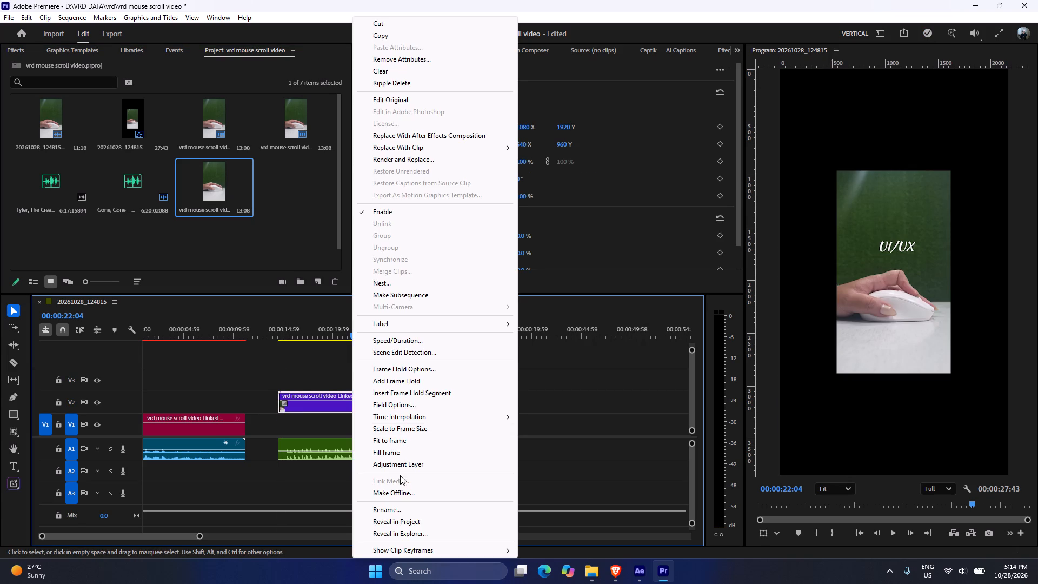
pyautogui.click(385, 455)
# Scrub through the re-rendered clip and play it with the instrumental from its start to check the corrected titles.
pyautogui.moveTo(288, 329); pyautogui.dragTo(281, 328)
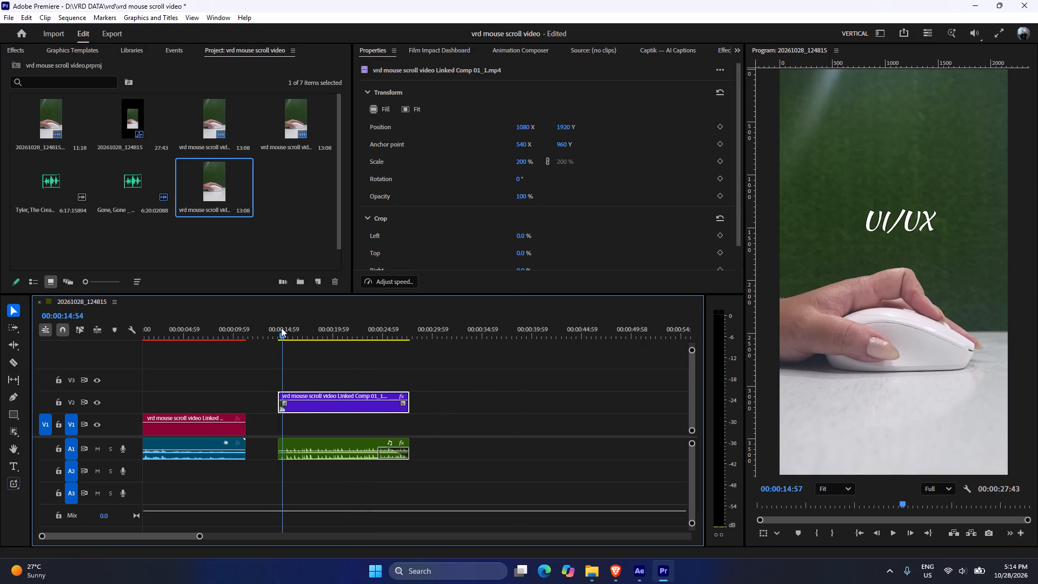
pyautogui.moveTo(281, 328); pyautogui.dragTo(374, 346)
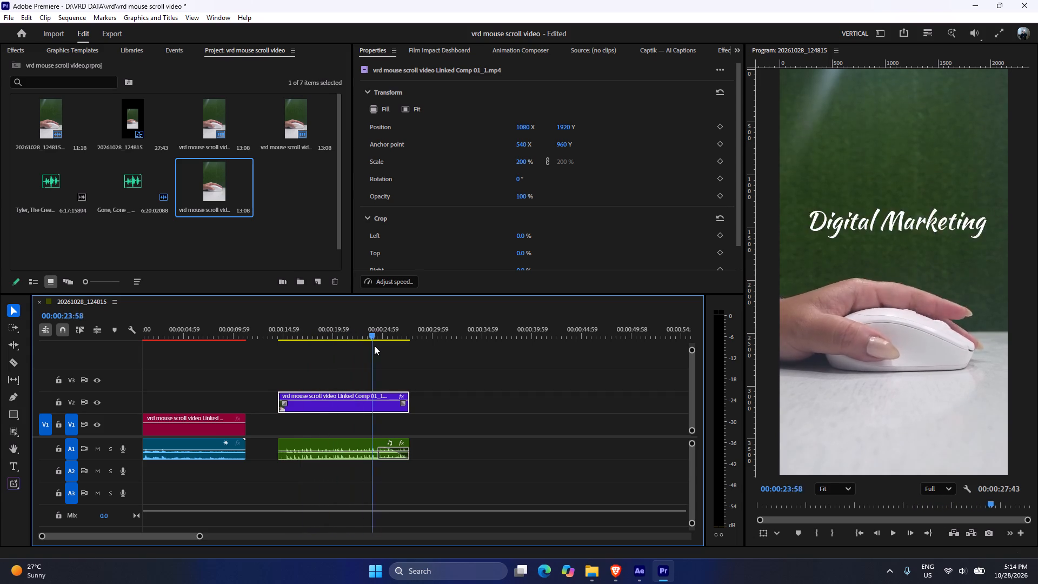
pyautogui.moveTo(374, 346); pyautogui.dragTo(296, 340)
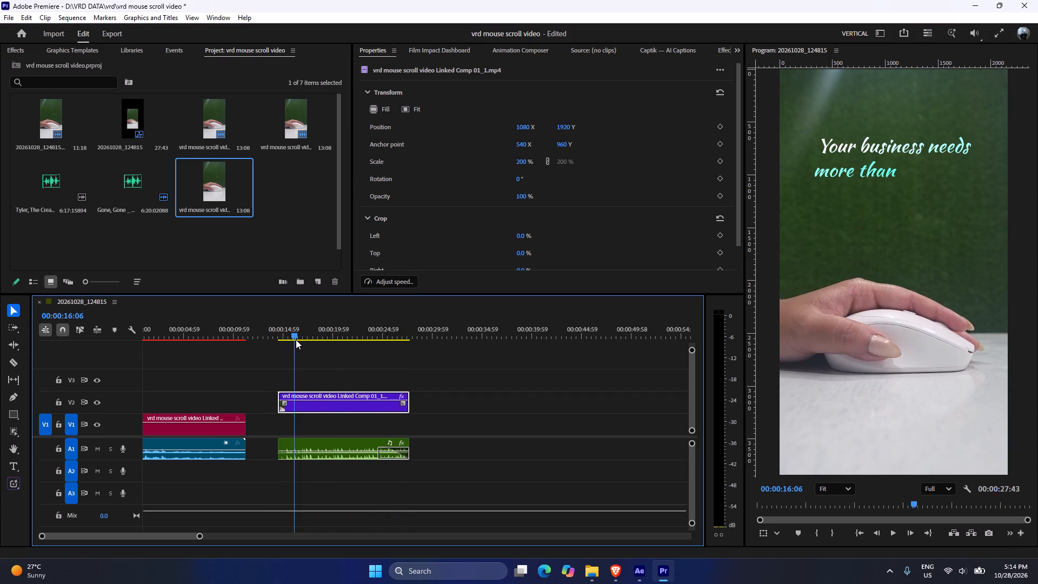
pyautogui.moveTo(296, 340); pyautogui.dragTo(278, 336)
pyautogui.press('space')
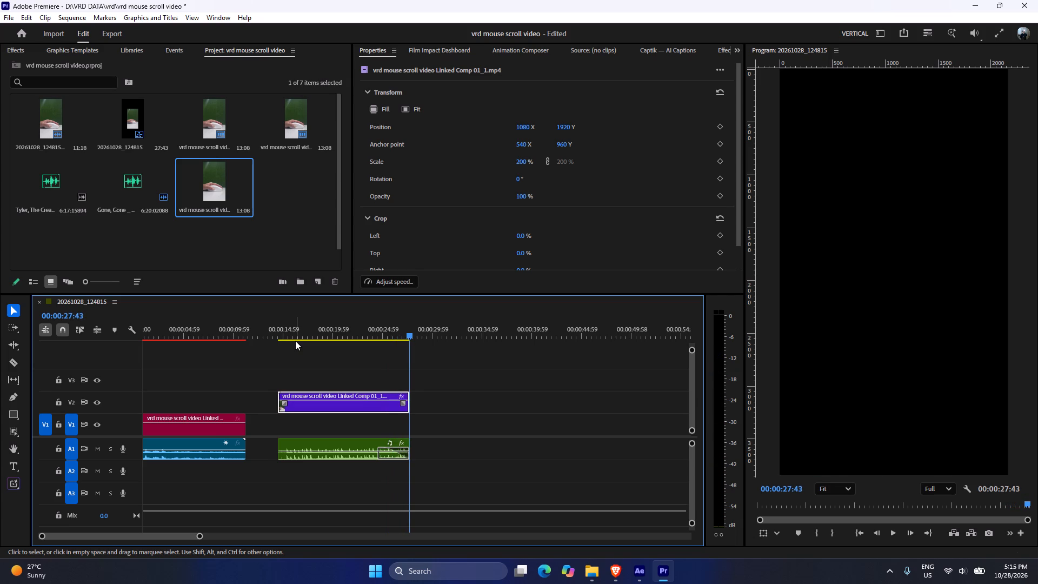
pyautogui.moveTo(303, 326); pyautogui.dragTo(287, 331)
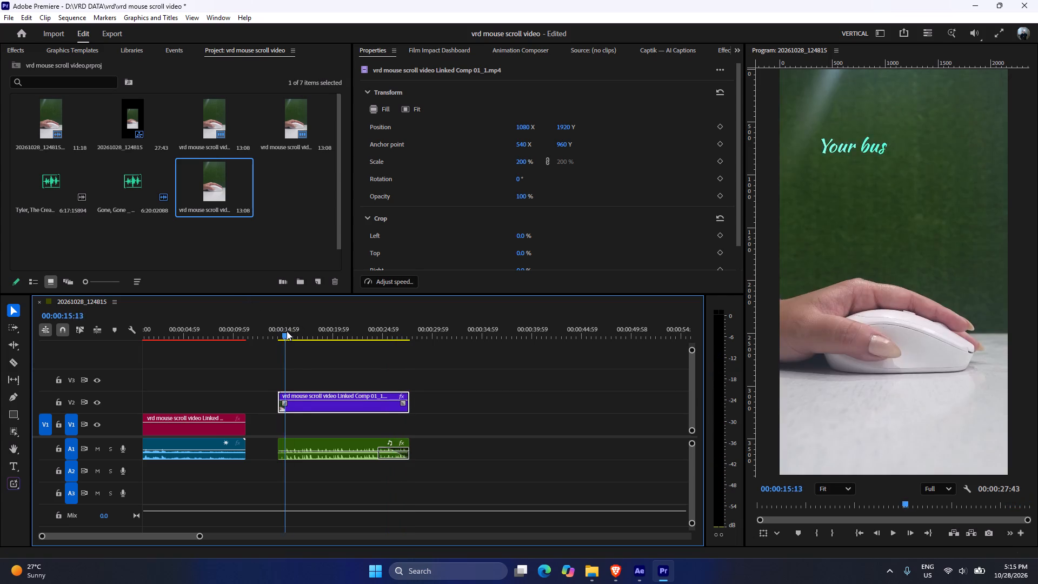
# Play the Linked Comp 01_1 clip with the instrumental from its start, and review the frames around the Branding title.
pyautogui.moveTo(287, 331); pyautogui.dragTo(278, 331)
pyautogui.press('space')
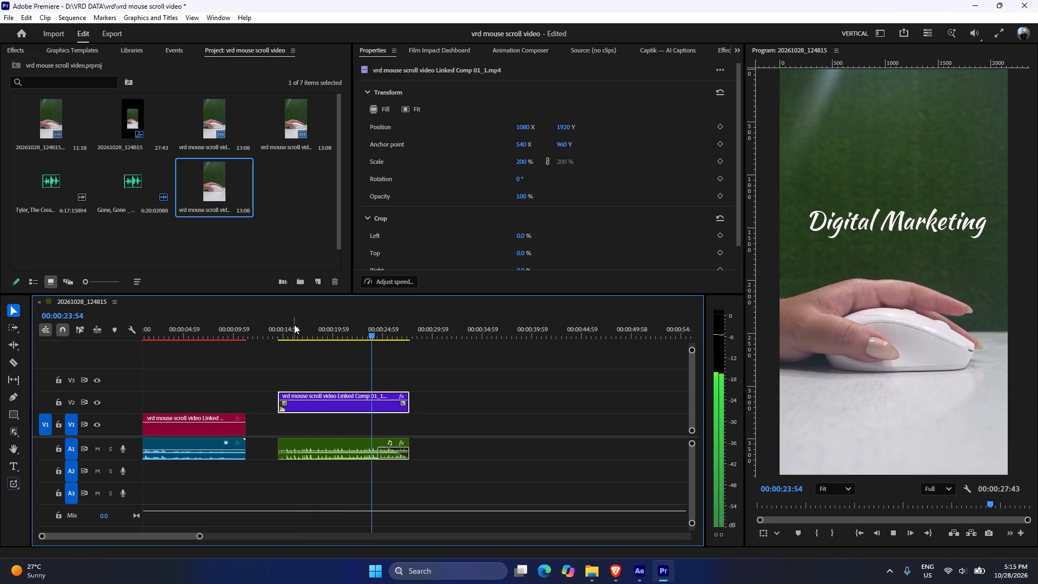
pyautogui.moveTo(372, 331); pyautogui.dragTo(305, 333)
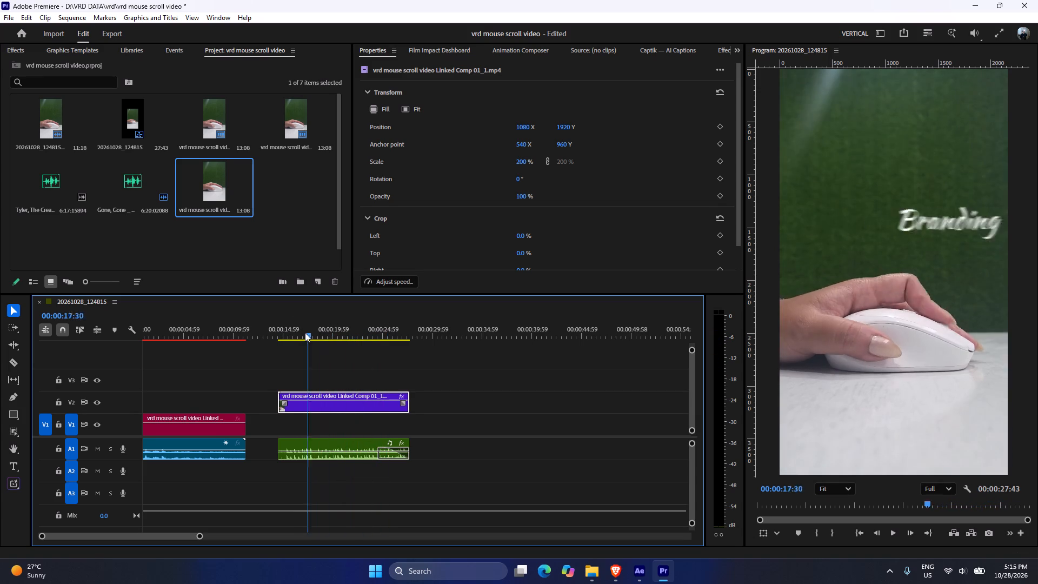
pyautogui.moveTo(305, 333); pyautogui.dragTo(302, 331)
# Switch to the Brave browser.
pyautogui.click(638, 577)
pyautogui.click(615, 577)
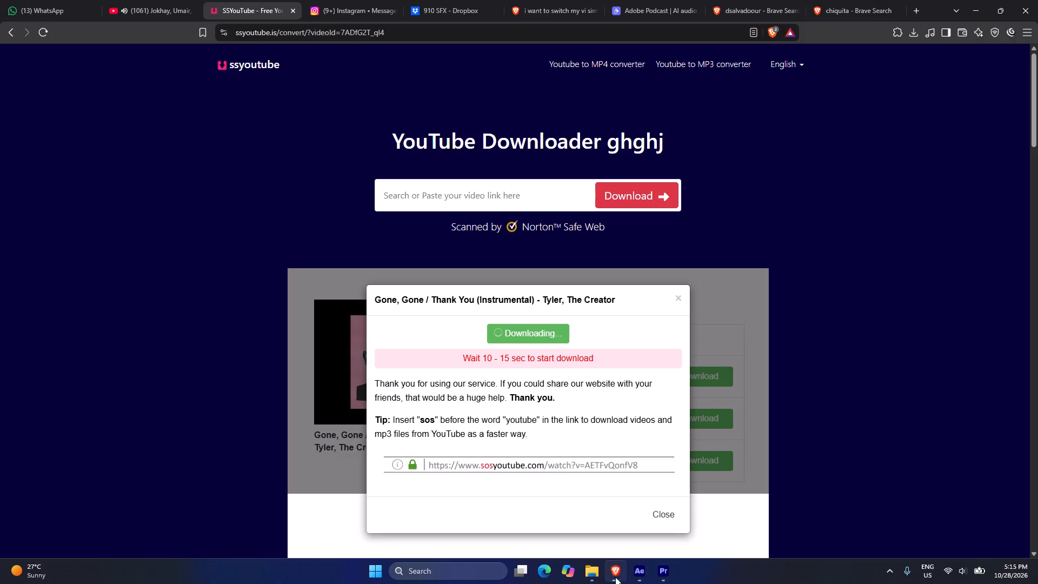
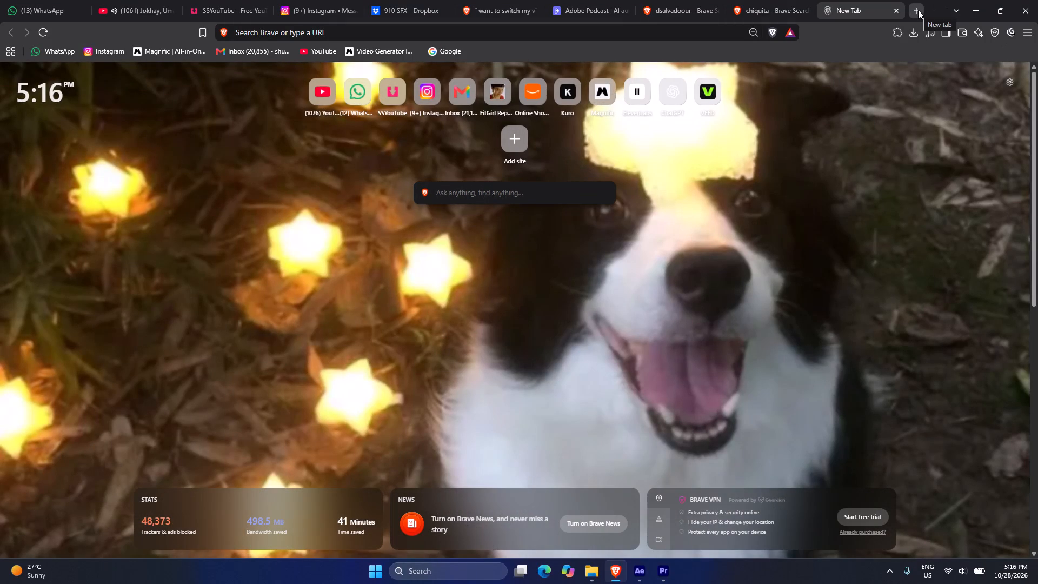
# Go back to YouTube in the downloader's browser tab and start a search with "mouse scroll".
pyautogui.click(223, 0)
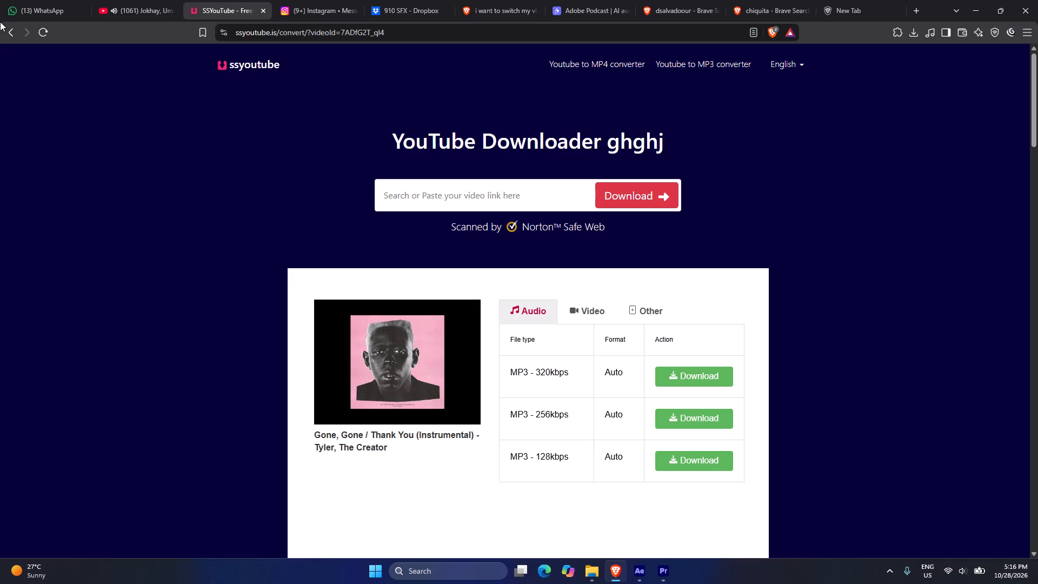
pyautogui.click(0, 22)
pyautogui.doubleClick(6, 31)
pyautogui.click(8, 34)
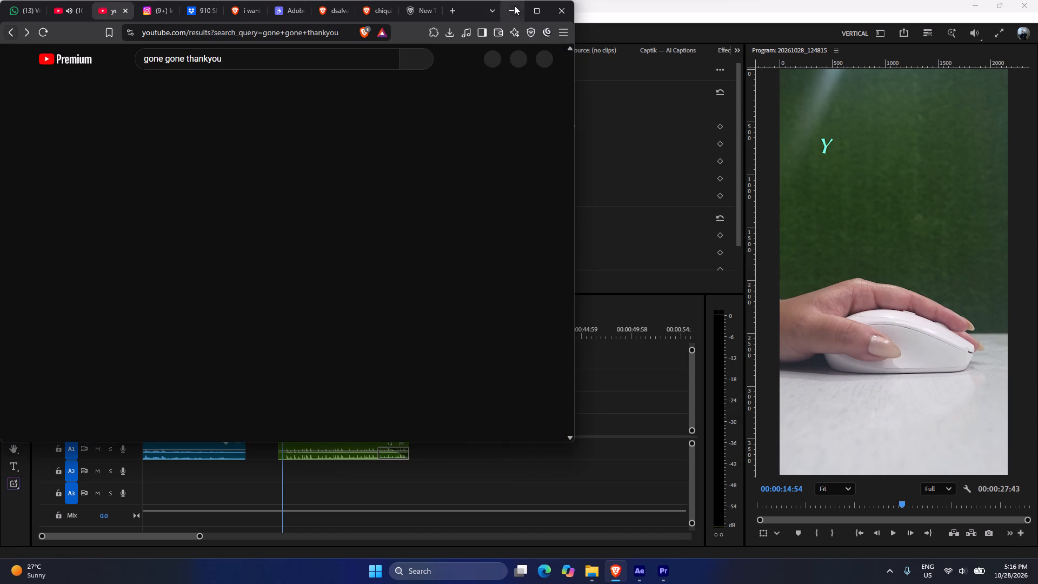
pyautogui.click(542, 10)
pyautogui.click(6, 30)
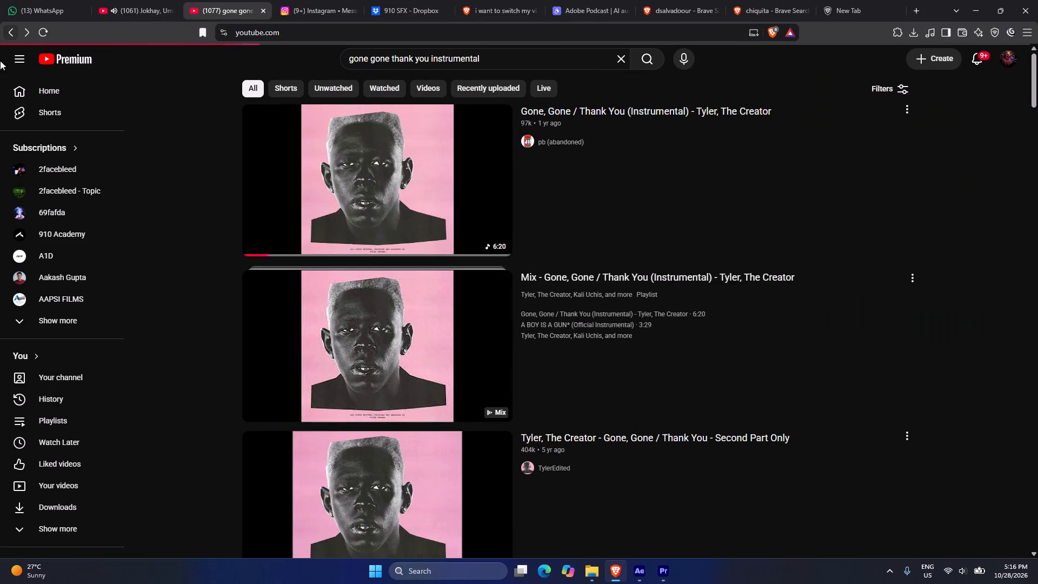
pyautogui.click(621, 56)
pyautogui.click(505, 68)
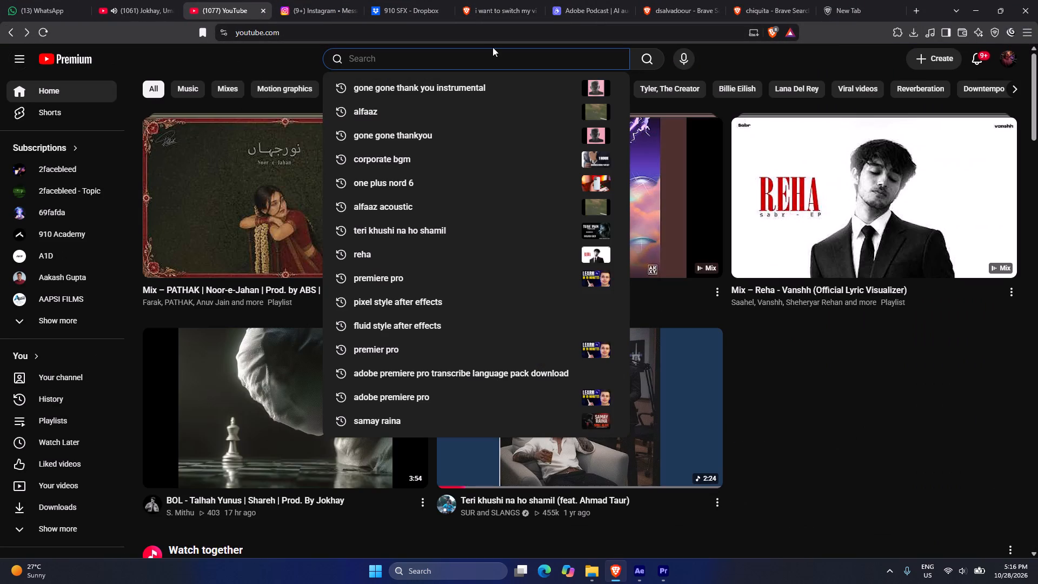
pyautogui.write('mouse scro')
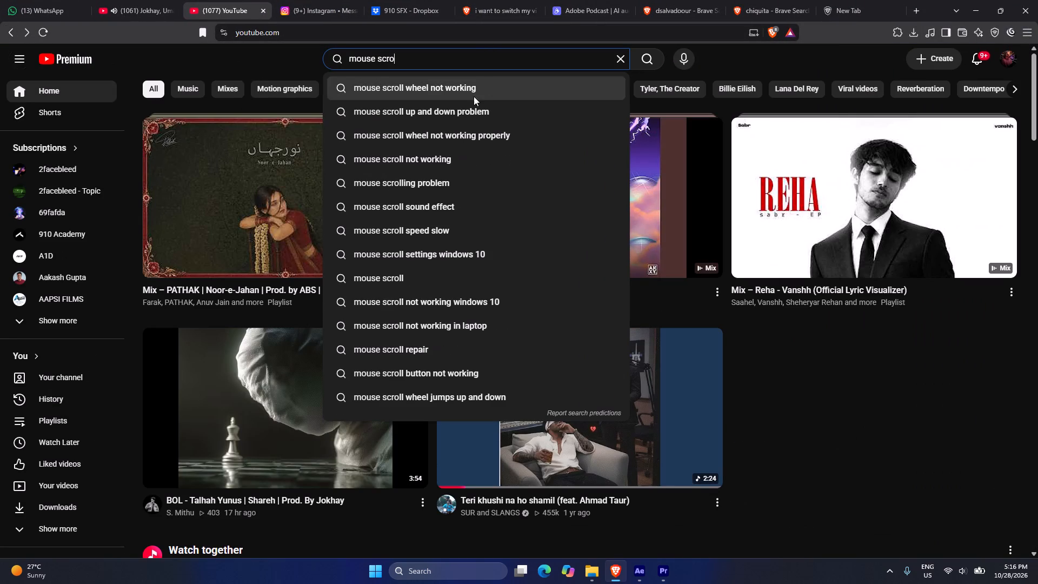
pyautogui.write('ll')
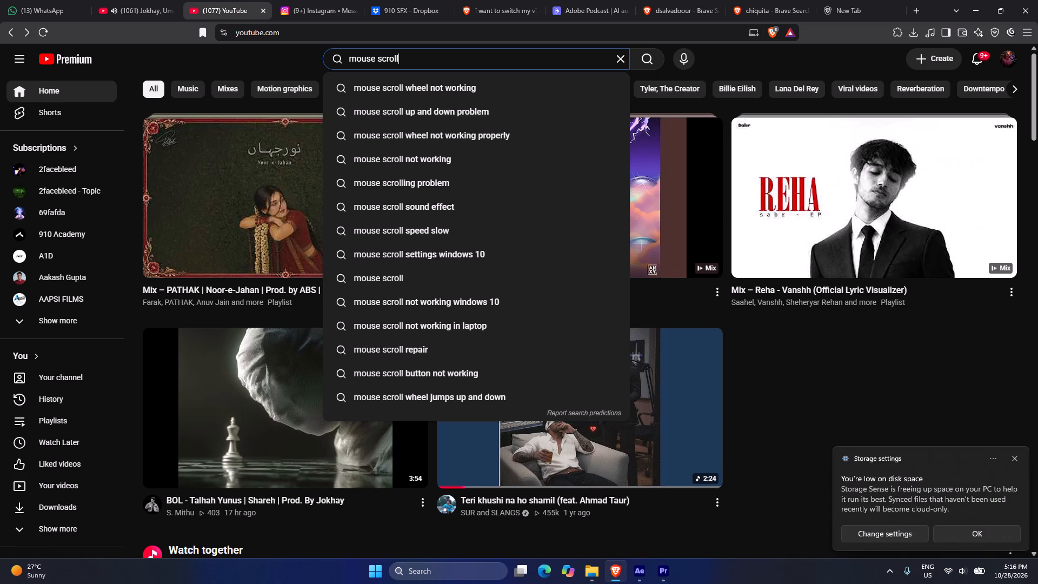
pyautogui.press('space')
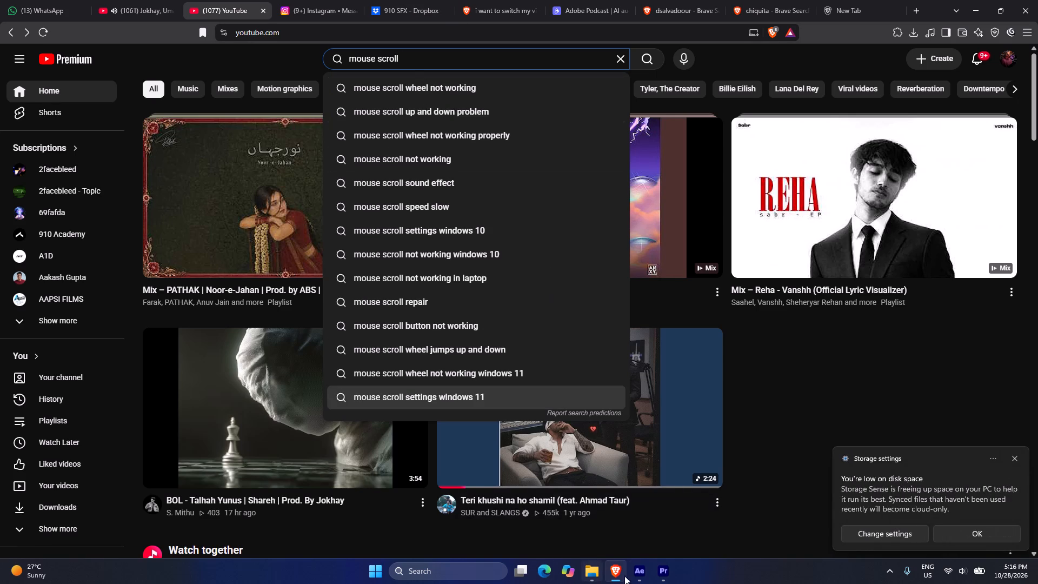
# Switch to After Effects and close it, saving the changes to vrd mouse scroll video.aep.
pyautogui.click(639, 567)
pyautogui.click(1037, 2)
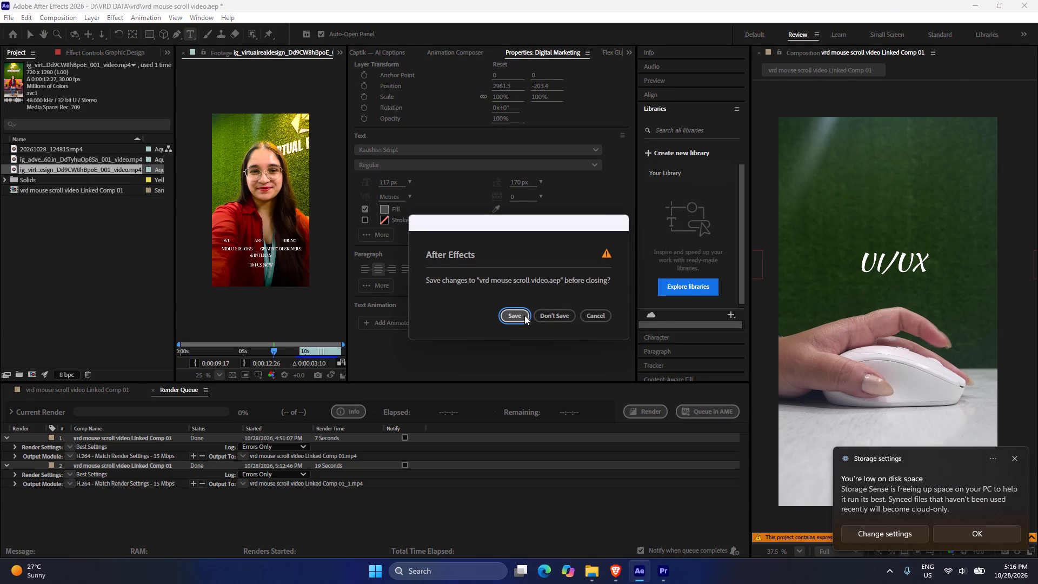
pyautogui.click(519, 315)
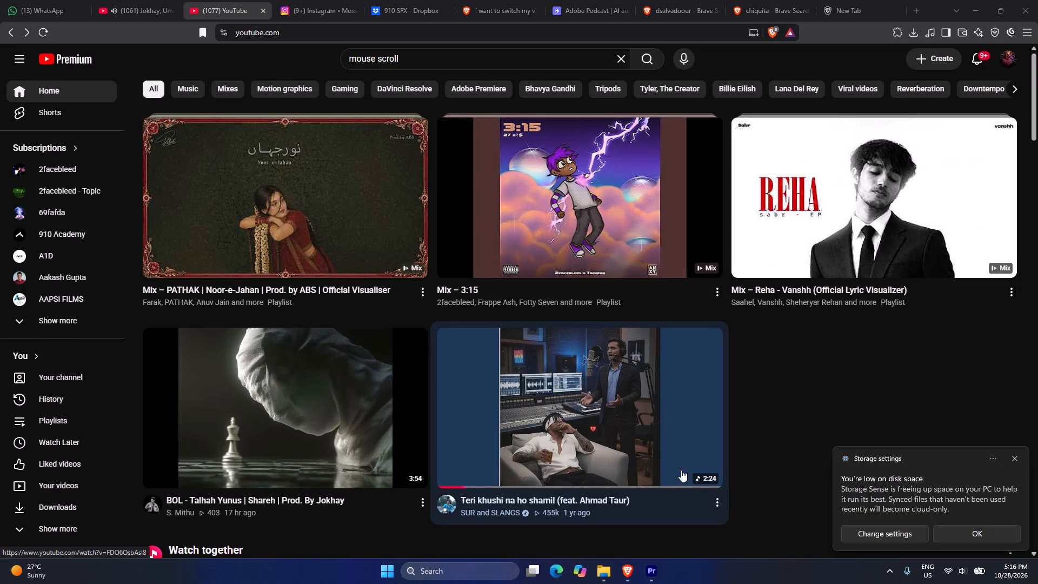
# Dismiss the low disk space notification and search YouTube for "mouse scroll sound effect".
pyautogui.click(893, 579)
pyautogui.click(1014, 460)
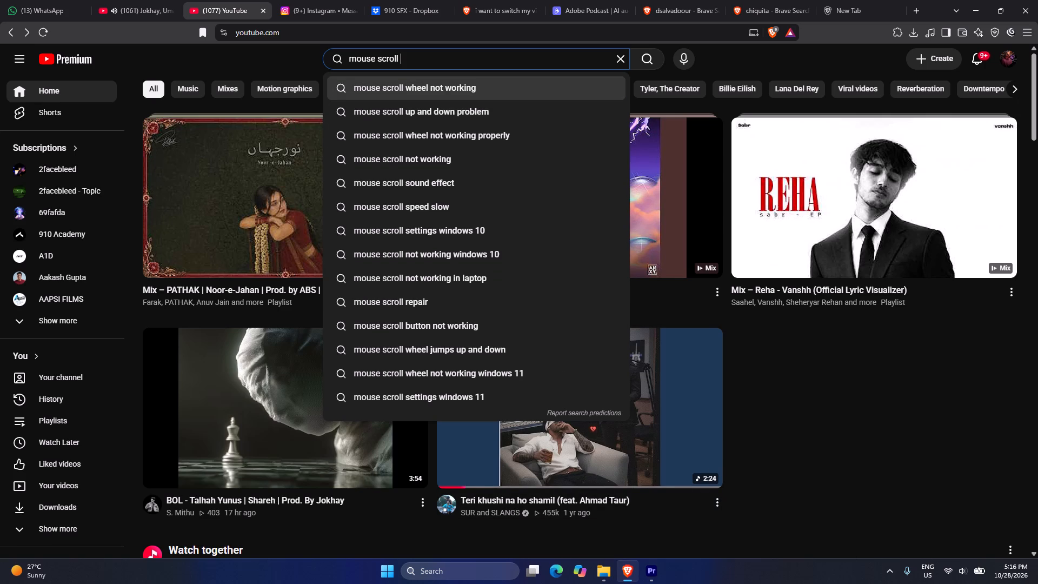
pyautogui.write('sound')
pyautogui.press('space')
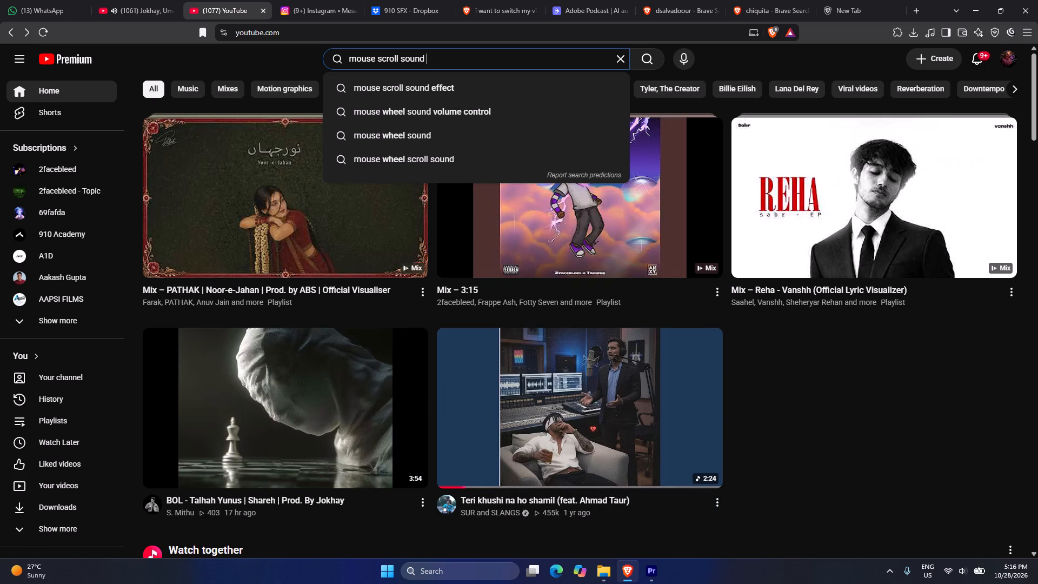
pyautogui.click(410, 91)
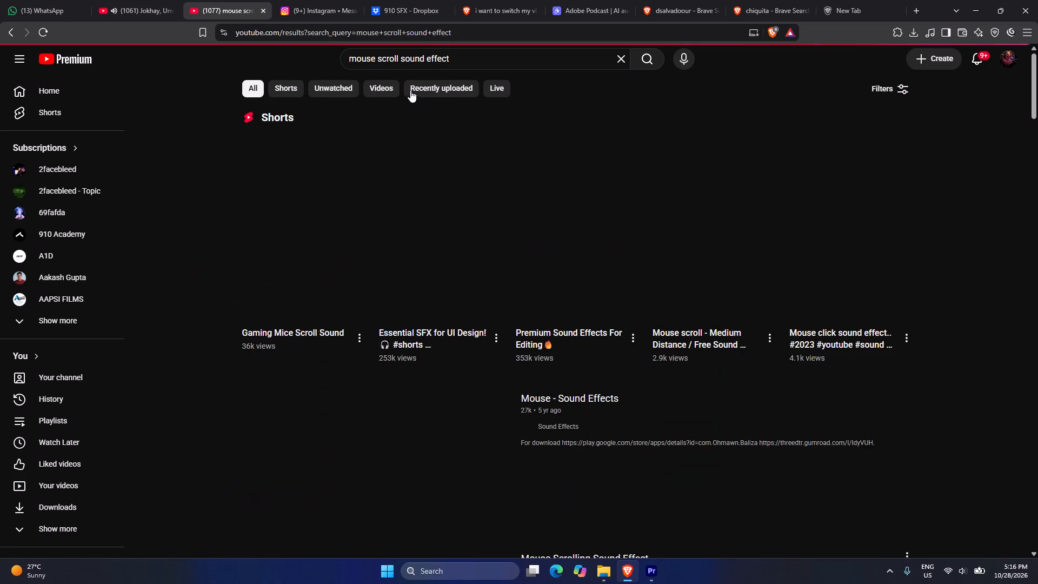
# Audition the Shorts Essential SFX for UI Design and Gaming Mice Scroll Sound, returning to the search results after each.
pyautogui.click(445, 237)
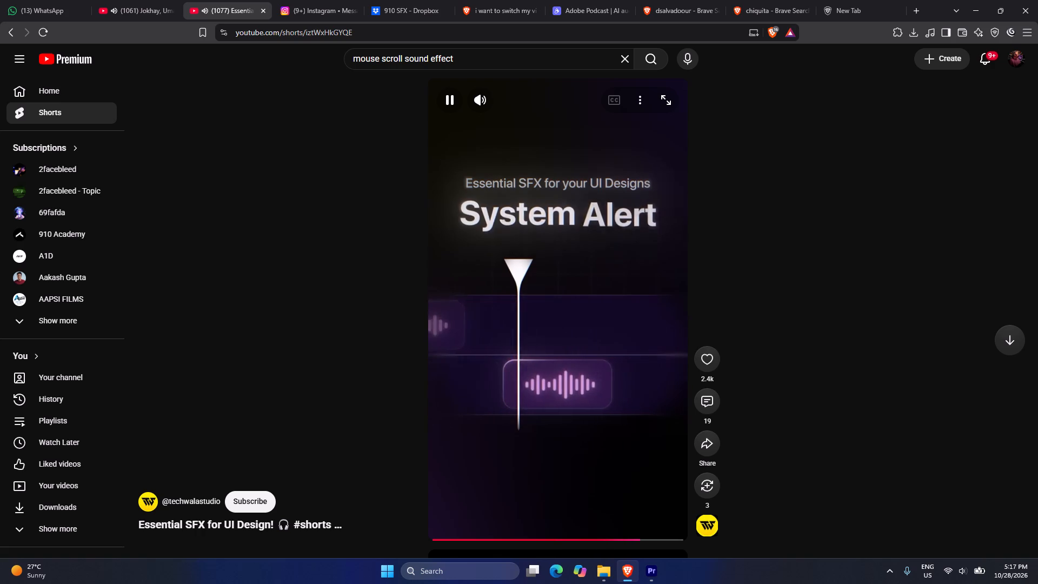
pyautogui.click(825, 187)
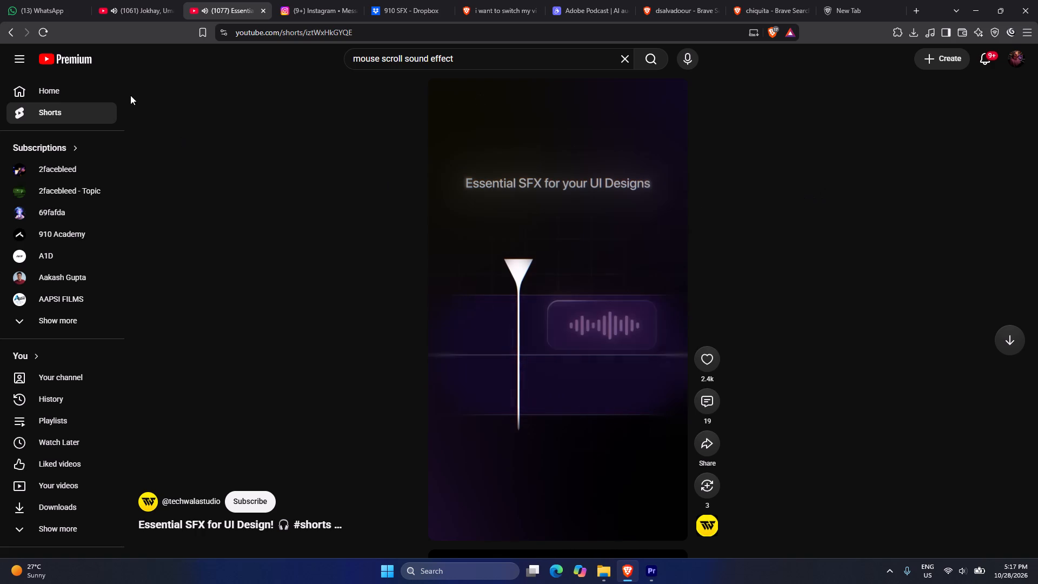
pyautogui.click(7, 35)
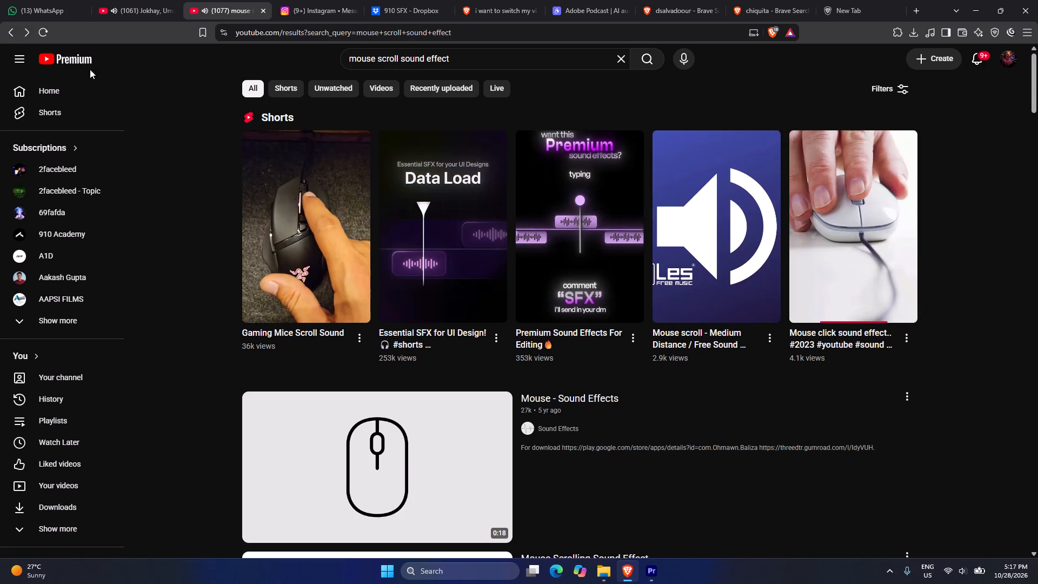
pyautogui.click(295, 257)
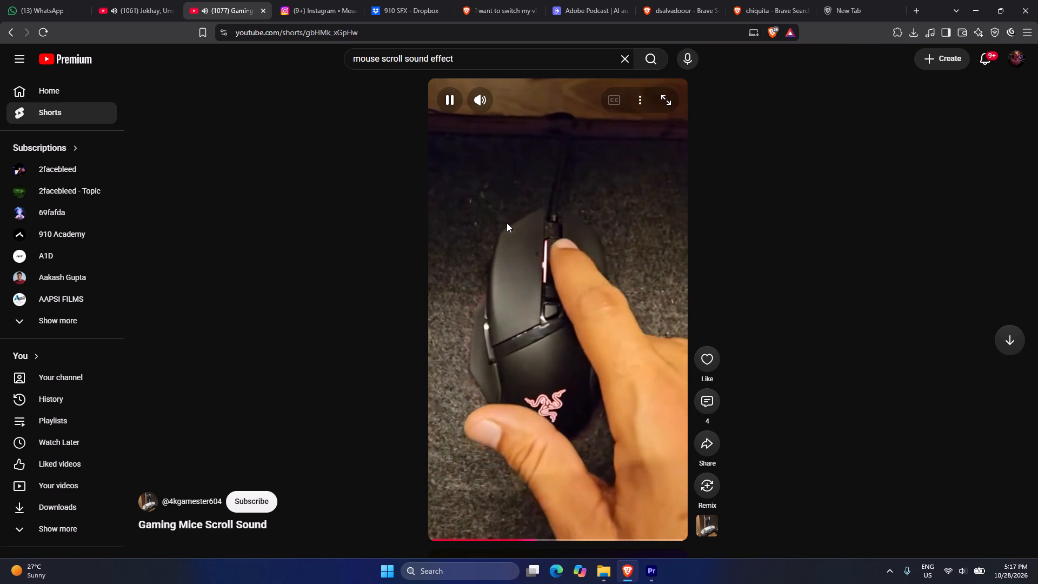
pyautogui.click(329, 296)
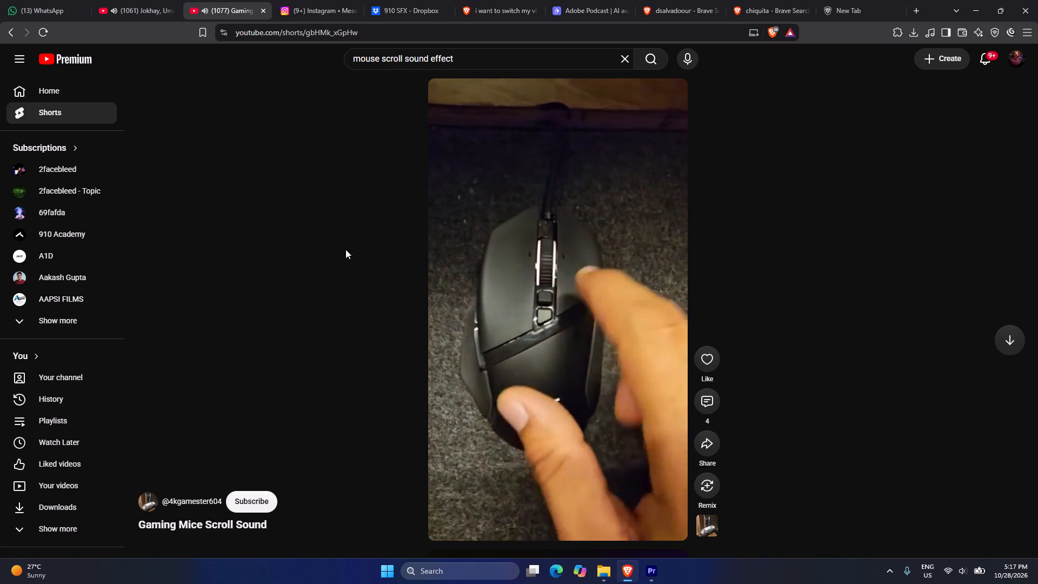
pyautogui.click(5, 27)
# Audition the Mouse - Sound Effects video, pausing the music playing in the other YouTube tab, and return to the results.
pyautogui.scroll(-4, 448, 374)
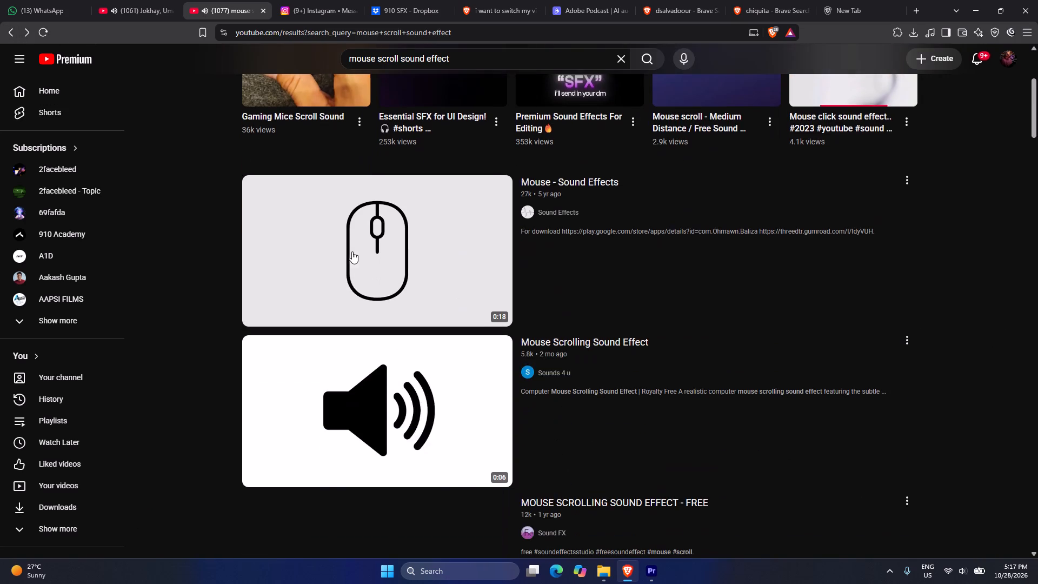
pyautogui.click(352, 251)
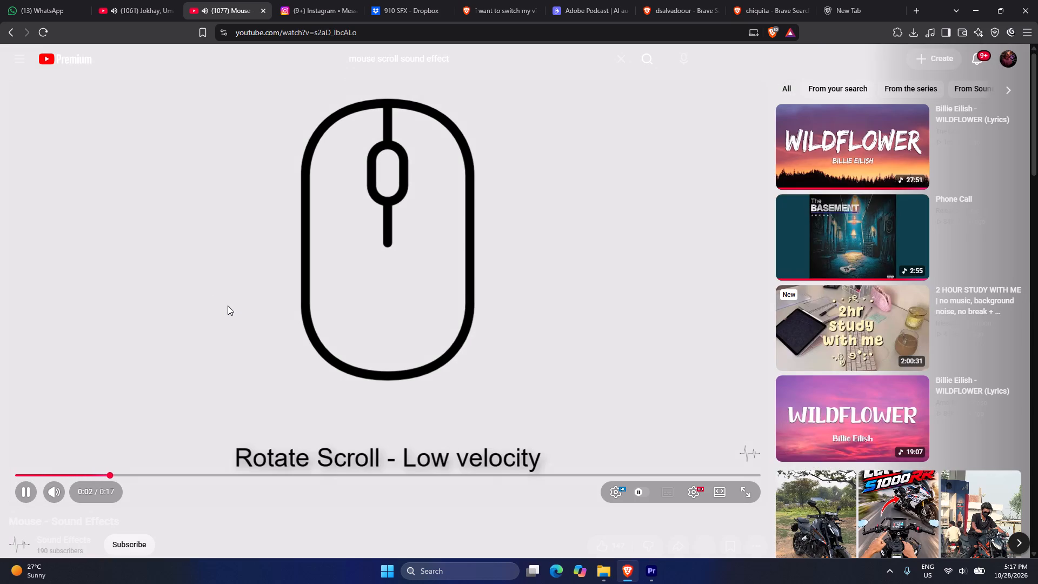
pyautogui.click(148, 0)
pyautogui.click(371, 252)
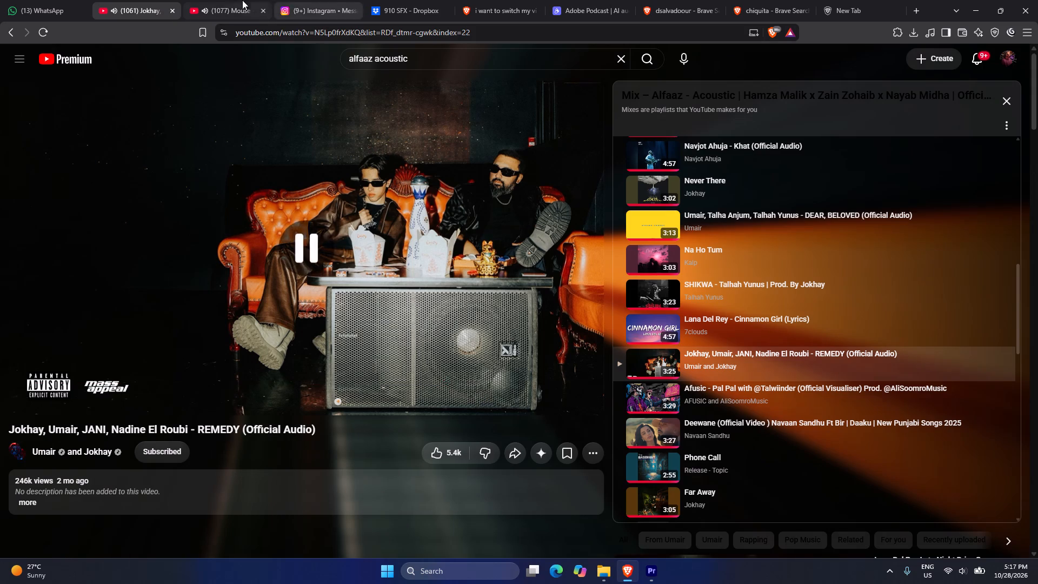
pyautogui.click(225, 0)
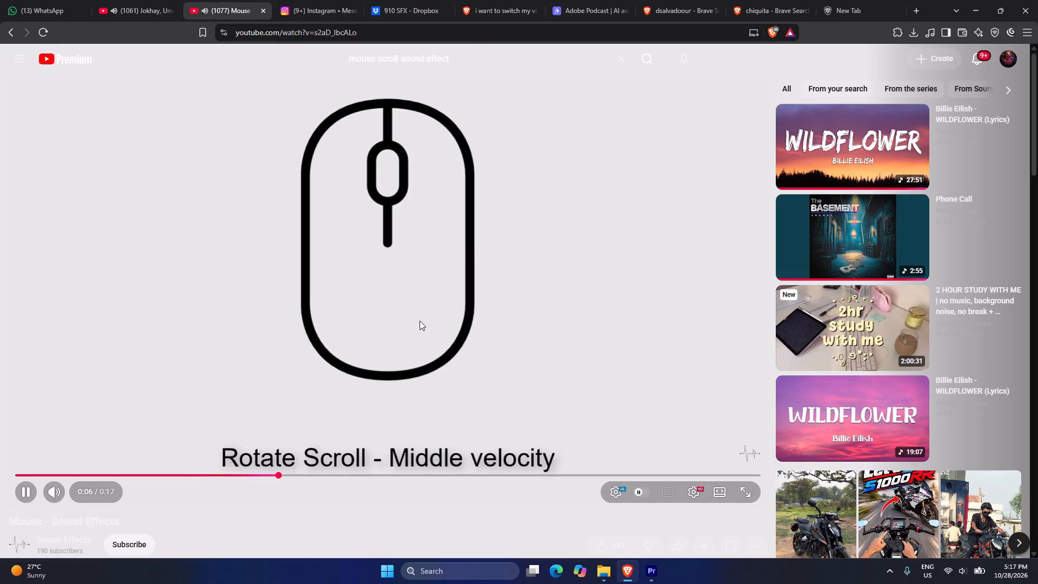
pyautogui.click(13, 34)
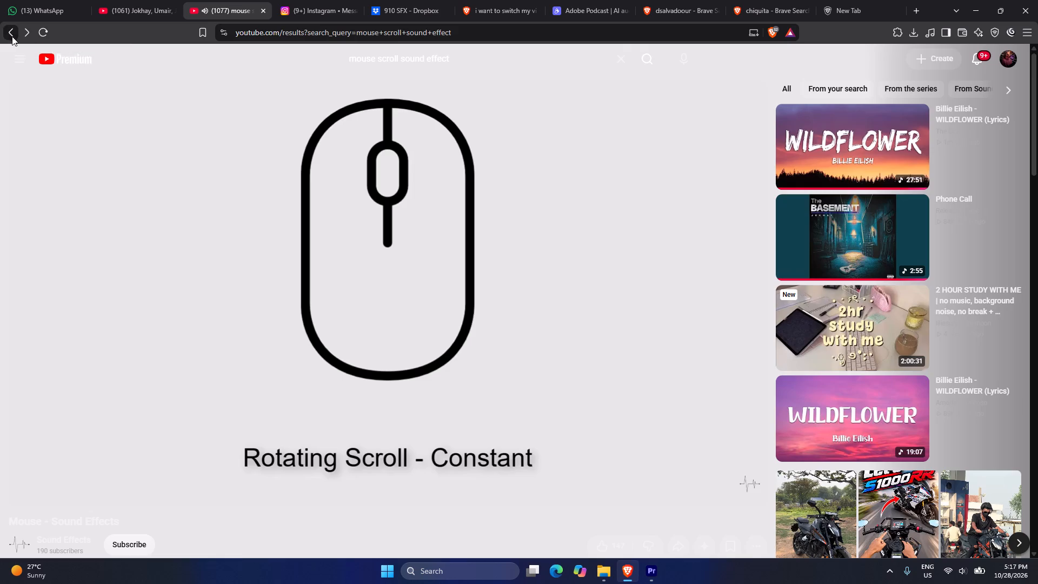
pyautogui.click(28, 36)
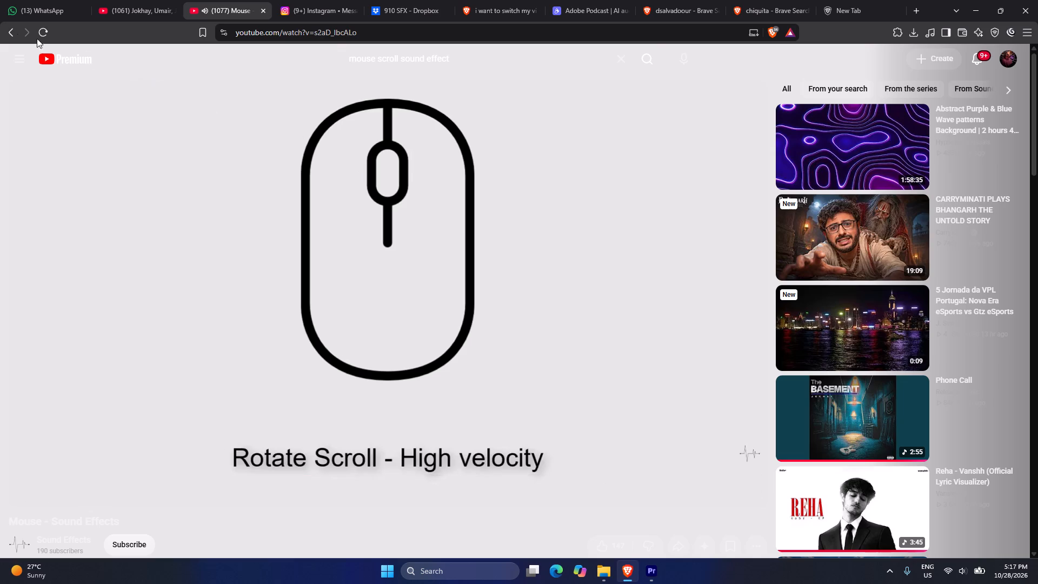
pyautogui.click(10, 31)
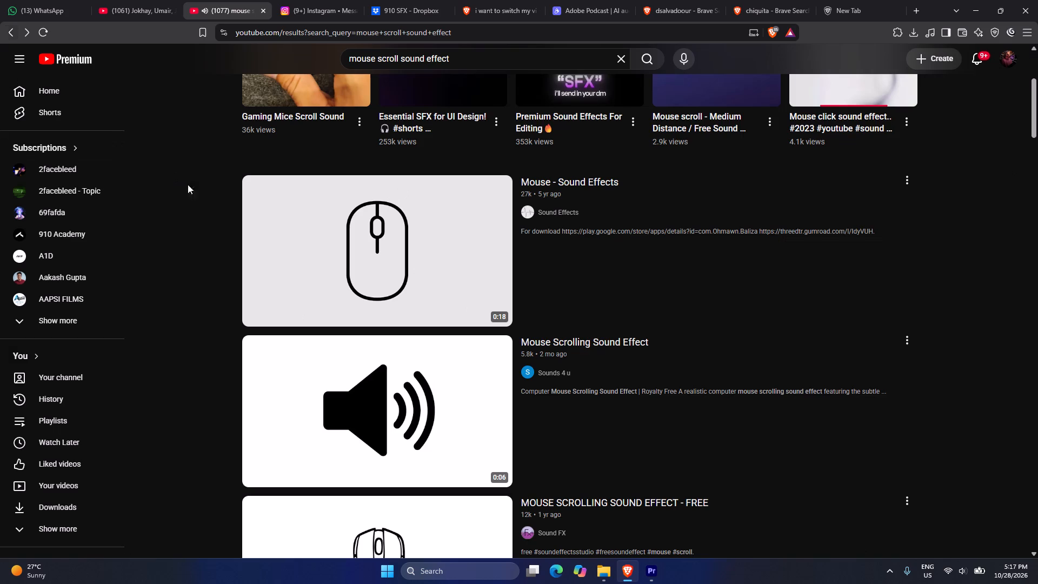
# Audition the Mouse Scrolling Sound Effect and MOUSE SCROLLING SOUND EFFECT - FREE videos, returning to the results after each.
pyautogui.scroll(-3, 395, 377)
pyautogui.click(373, 267)
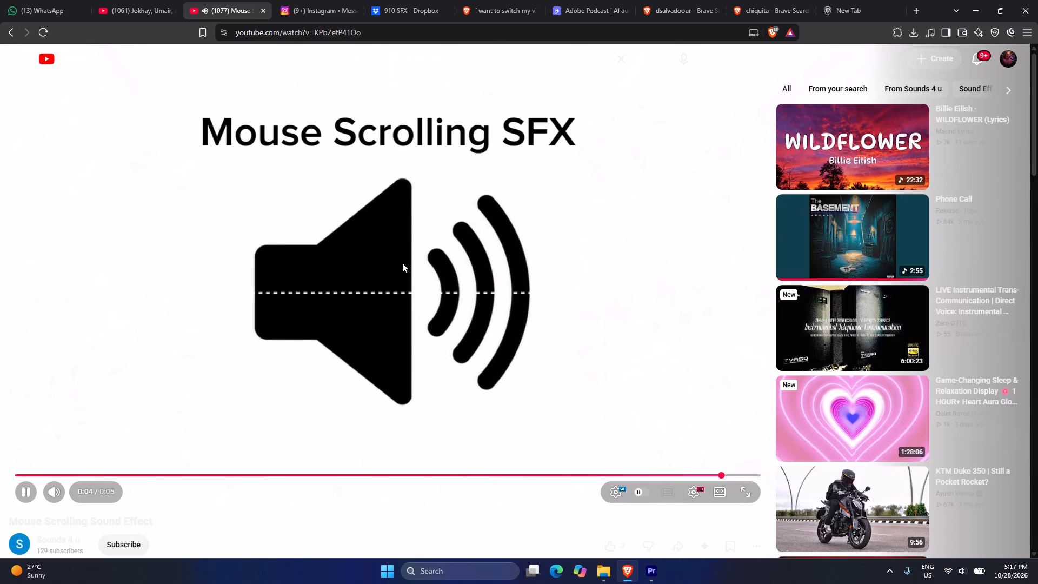
pyautogui.click(4, 42)
pyautogui.click(7, 34)
pyautogui.scroll(-4, 372, 350)
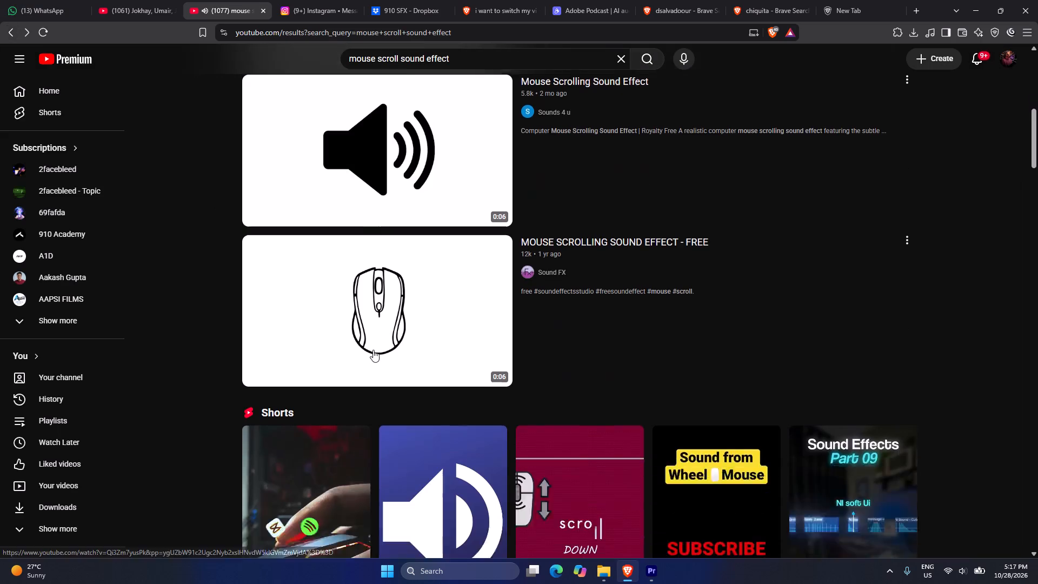
pyautogui.click(341, 187)
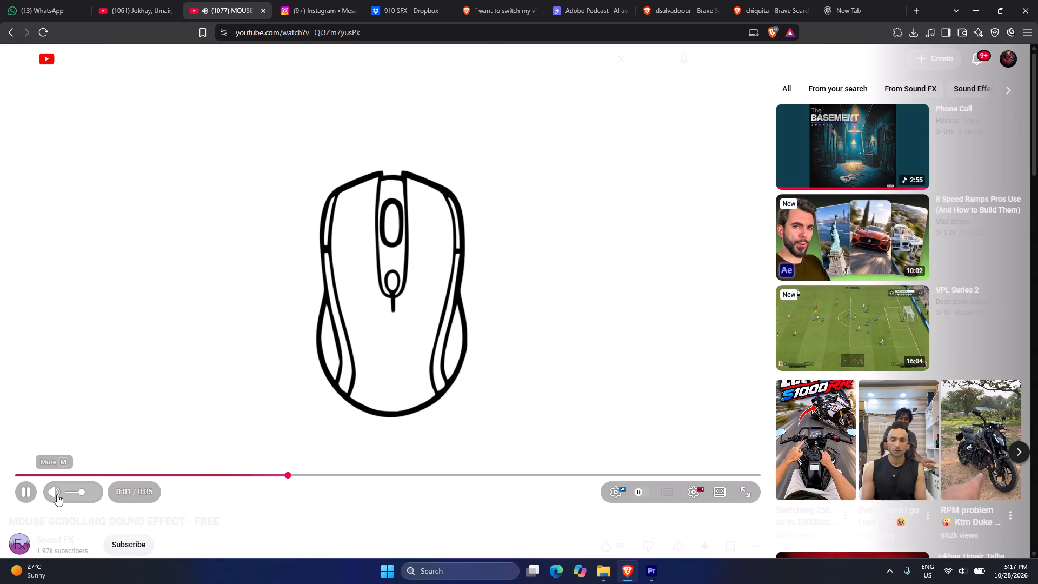
pyautogui.click(11, 31)
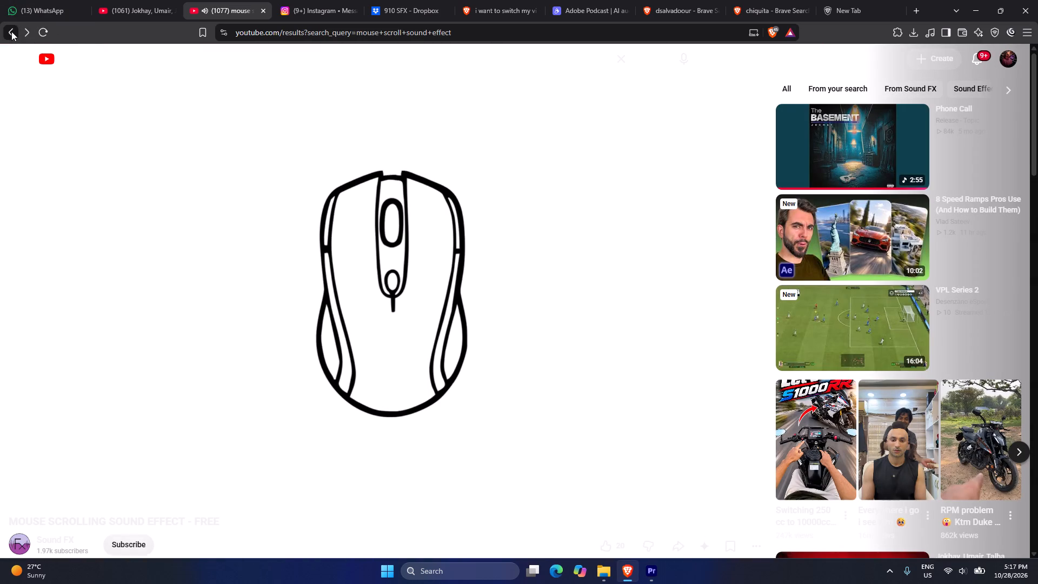
# Open the computer scroll wheel - sound effect video from the results, listen to it and pause it.
pyautogui.scroll(-9, 508, 371)
pyautogui.scroll(1, 449, 383)
pyautogui.scroll(-3, 448, 384)
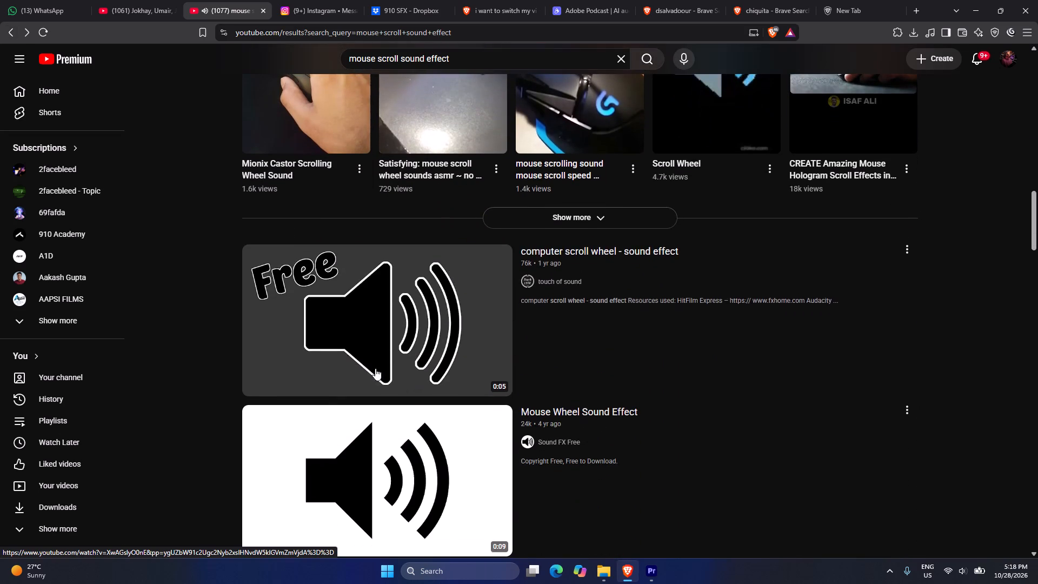
pyautogui.click(375, 368)
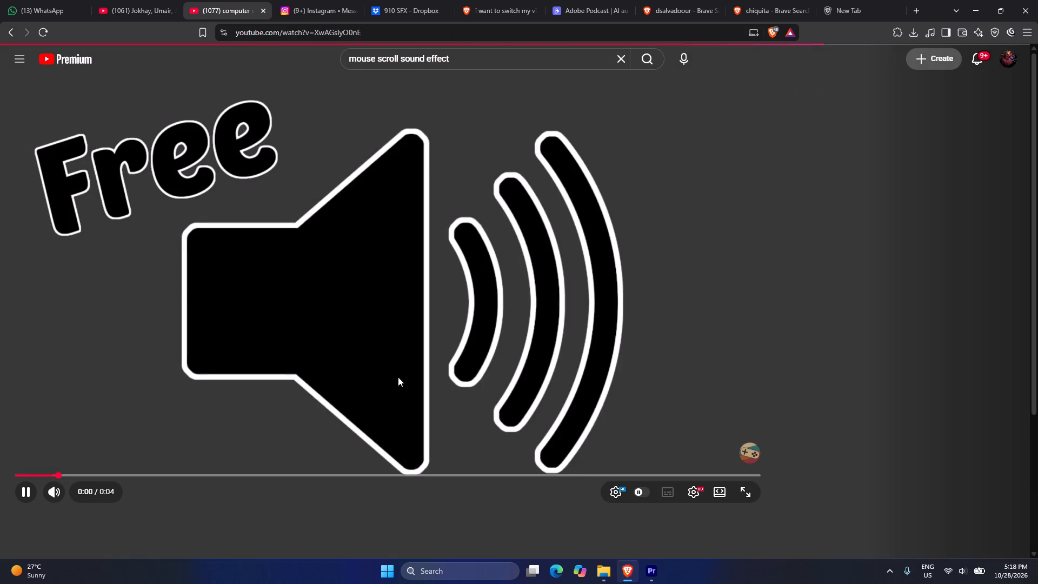
pyautogui.click(396, 343)
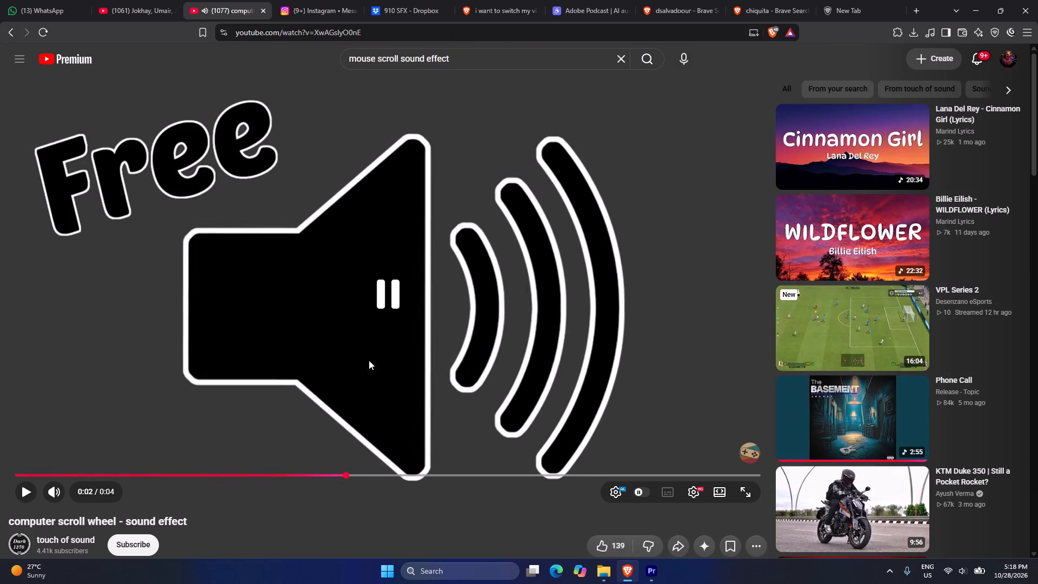
pyautogui.scroll(-1, 610, 507)
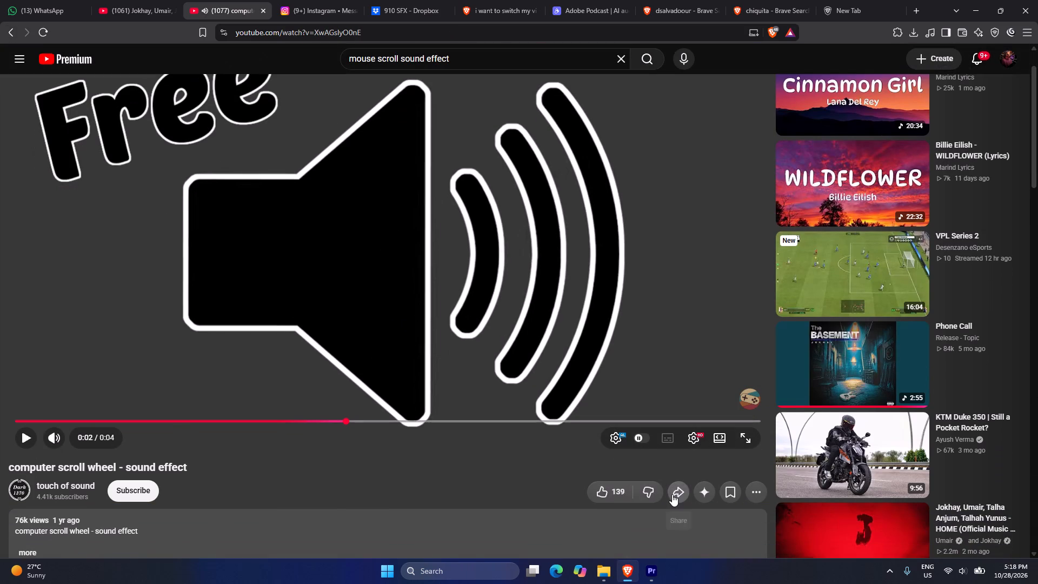
# Open the download page for the computer scroll wheel video by inserting "sos" before "youtube" in its web address.
pyautogui.click(249, 29)
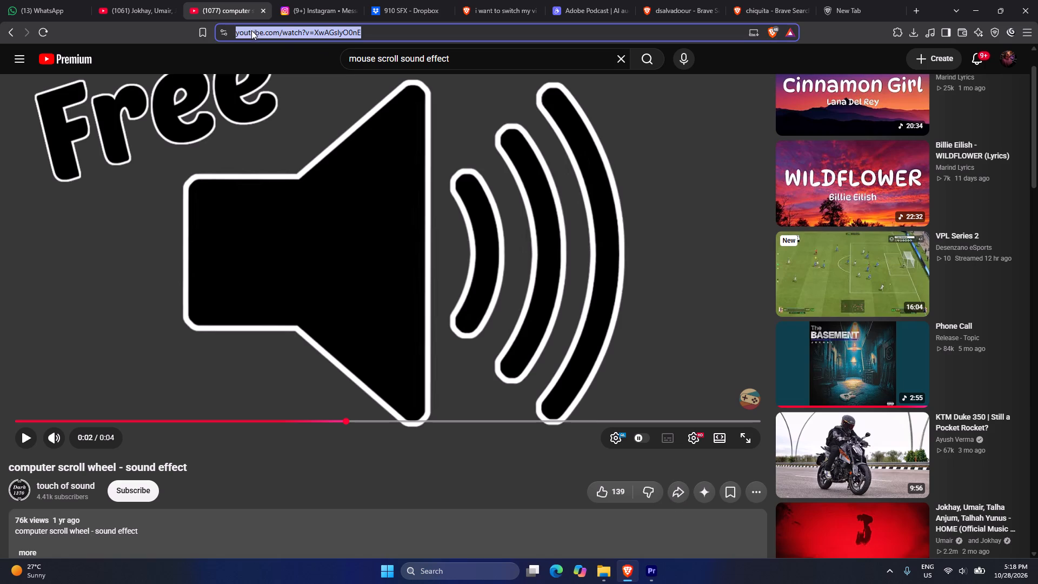
pyautogui.click(239, 31)
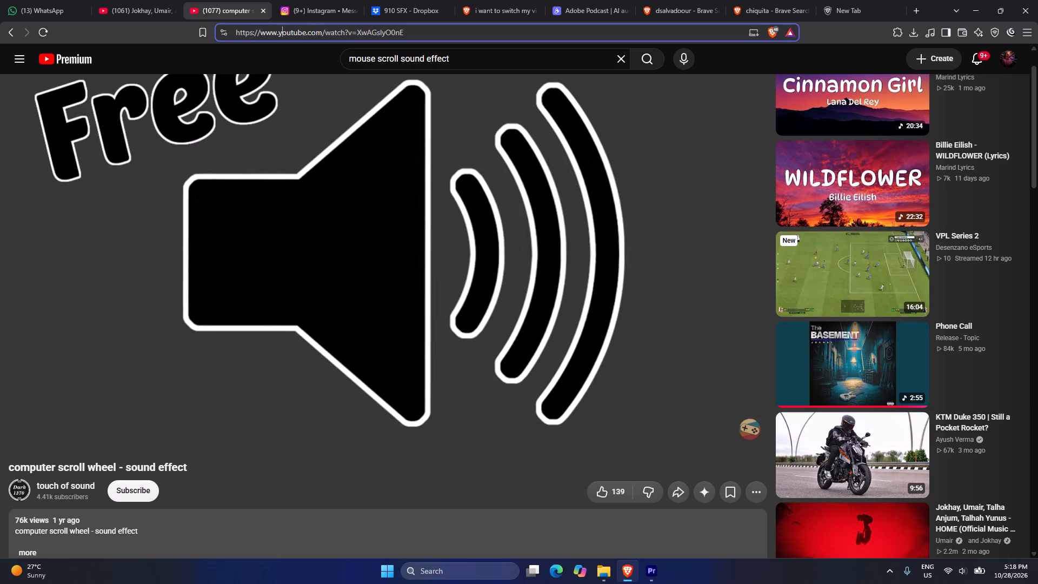
pyautogui.click(278, 31)
pyautogui.write('sos')
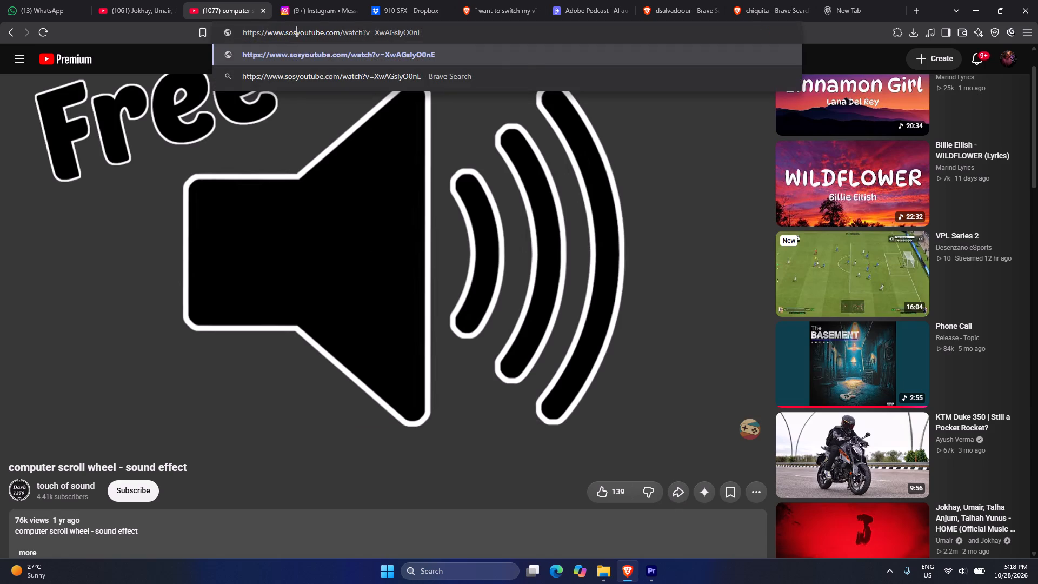
pyautogui.press('Return')
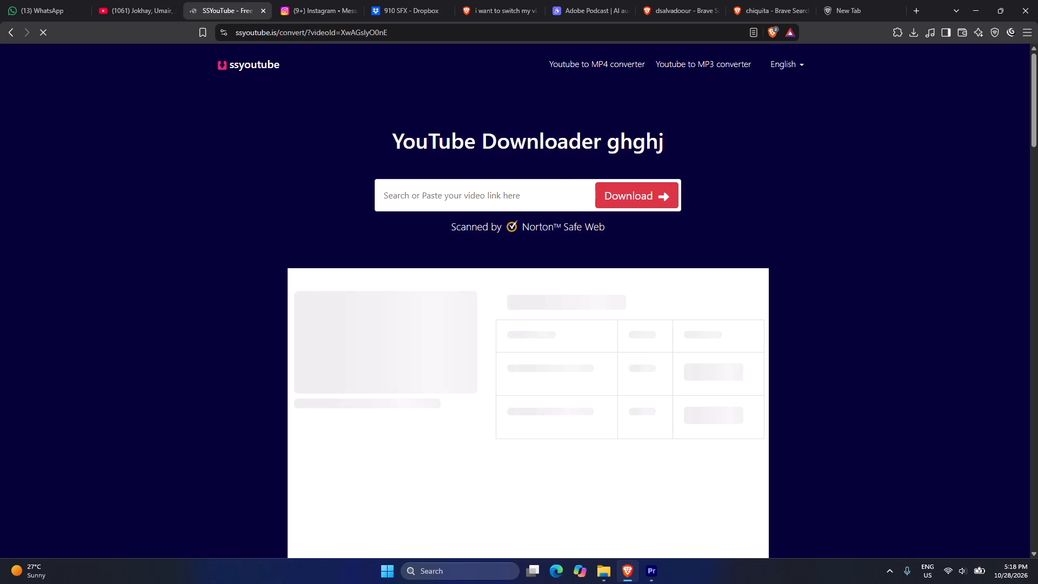
# Download the sound effect as MP3 - 320kbps and save it in the Downloads folder under the suggested name.
pyautogui.scroll(-2, 583, 334)
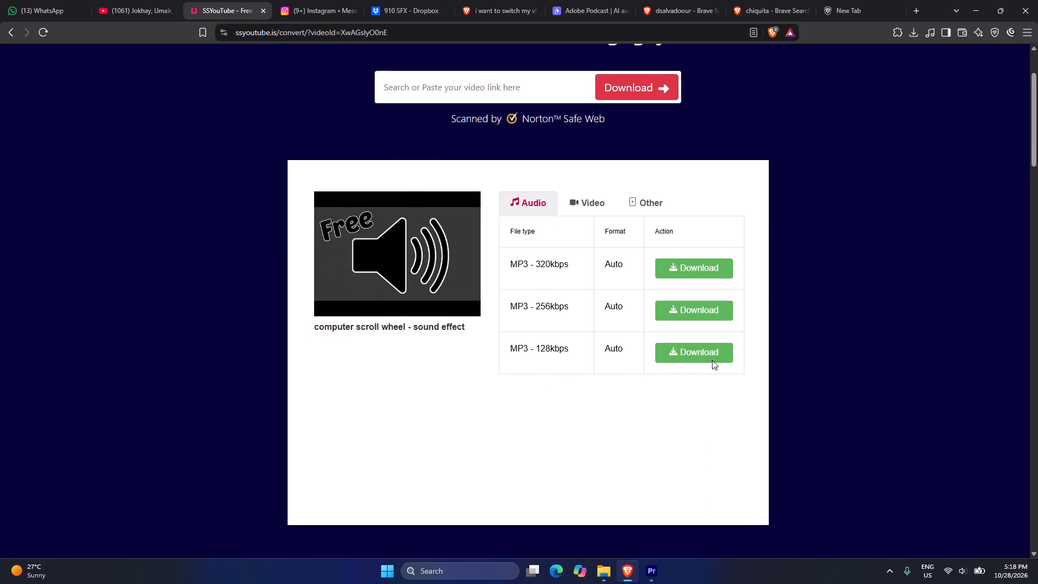
pyautogui.click(694, 269)
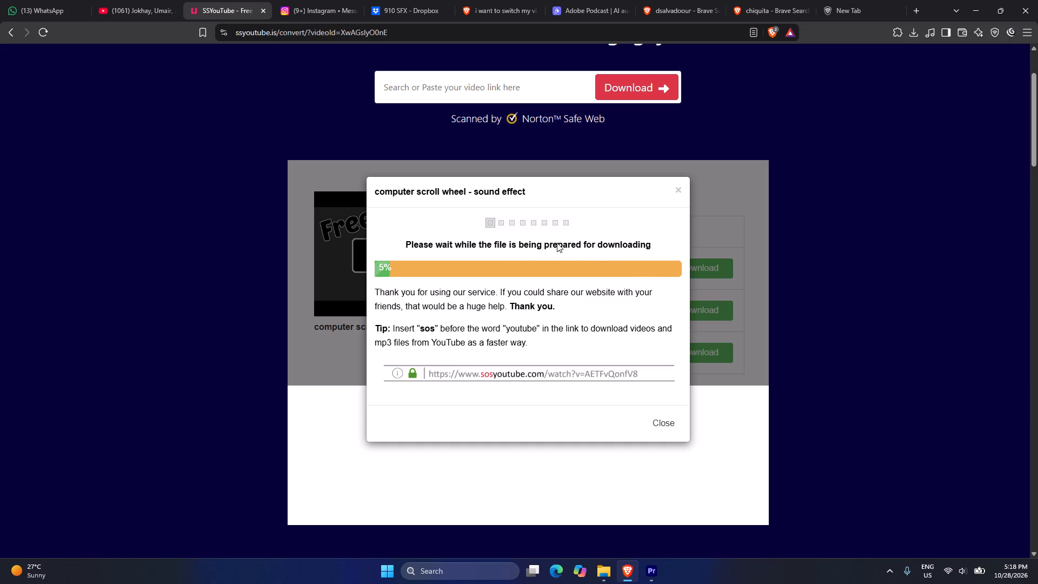
pyautogui.click(533, 230)
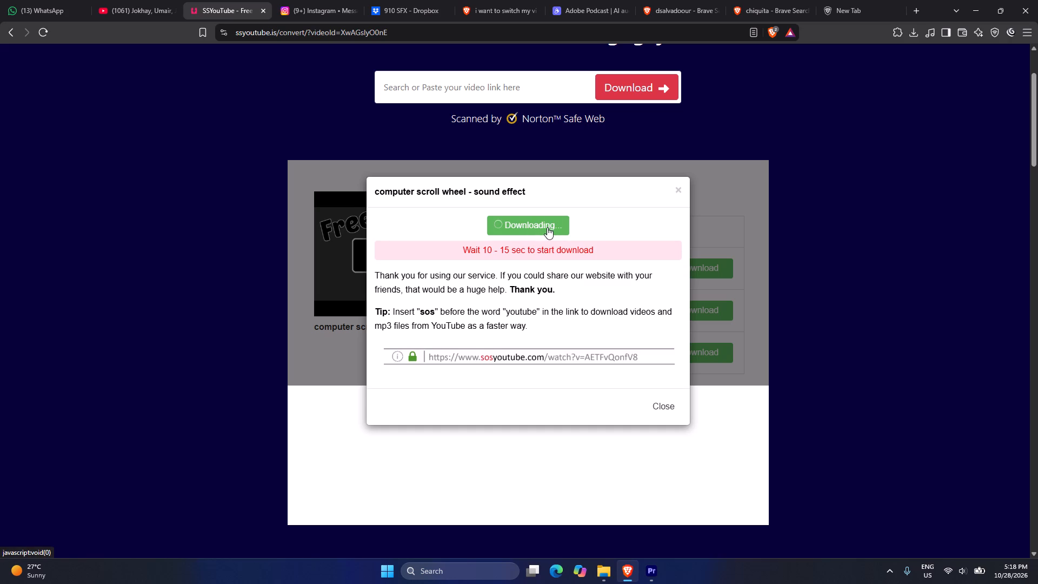
pyautogui.click(525, 231)
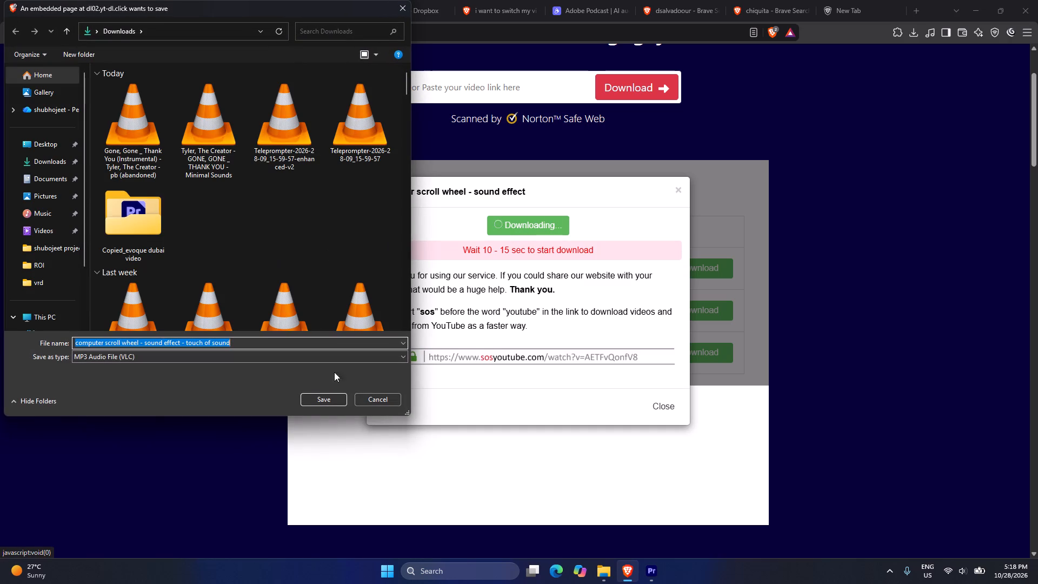
pyautogui.click(332, 400)
# Import the downloaded computer scroll wheel MP3 into the Premiere Pro project.
pyautogui.moveTo(801, 60); pyautogui.dragTo(657, 526)
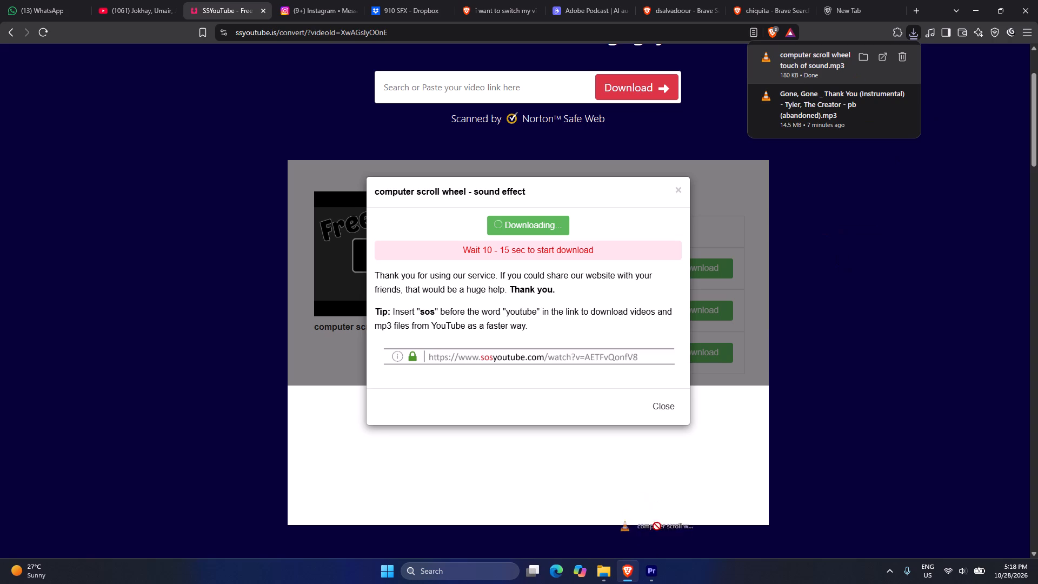
pyautogui.moveTo(657, 526); pyautogui.dragTo(311, 467)
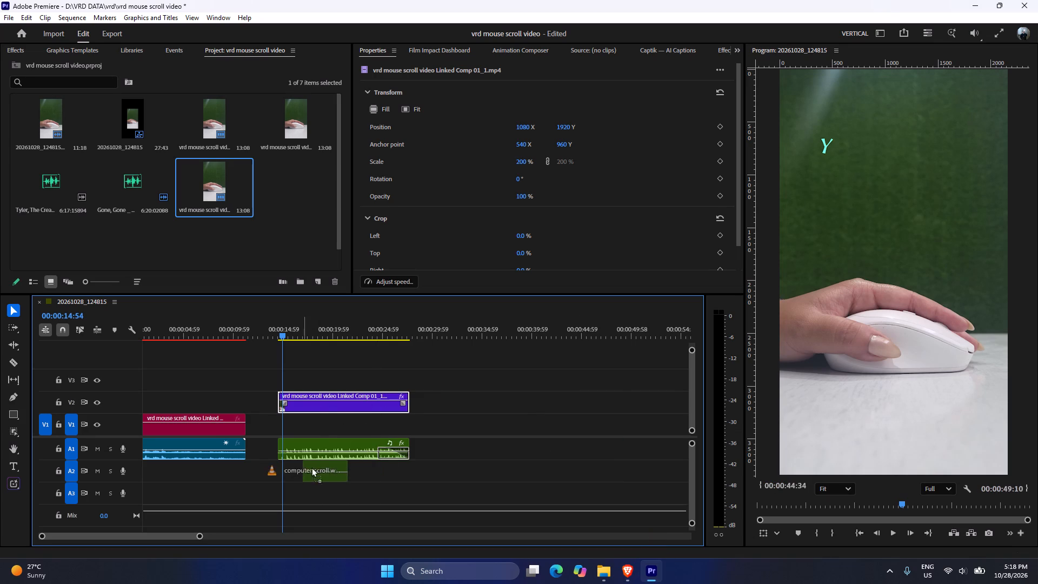
pyautogui.moveTo(311, 467); pyautogui.dragTo(275, 201)
# Open the imported scroll wheel sound in the Source Monitor and audition its second, third and fourth bursts.
pyautogui.doubleClick(294, 194)
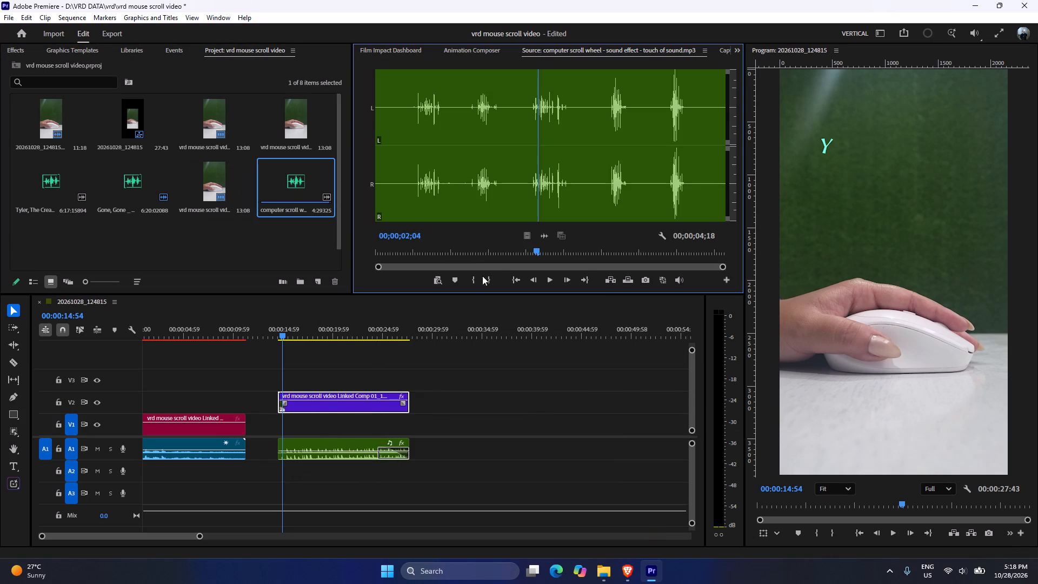
pyautogui.moveTo(538, 251); pyautogui.dragTo(533, 250)
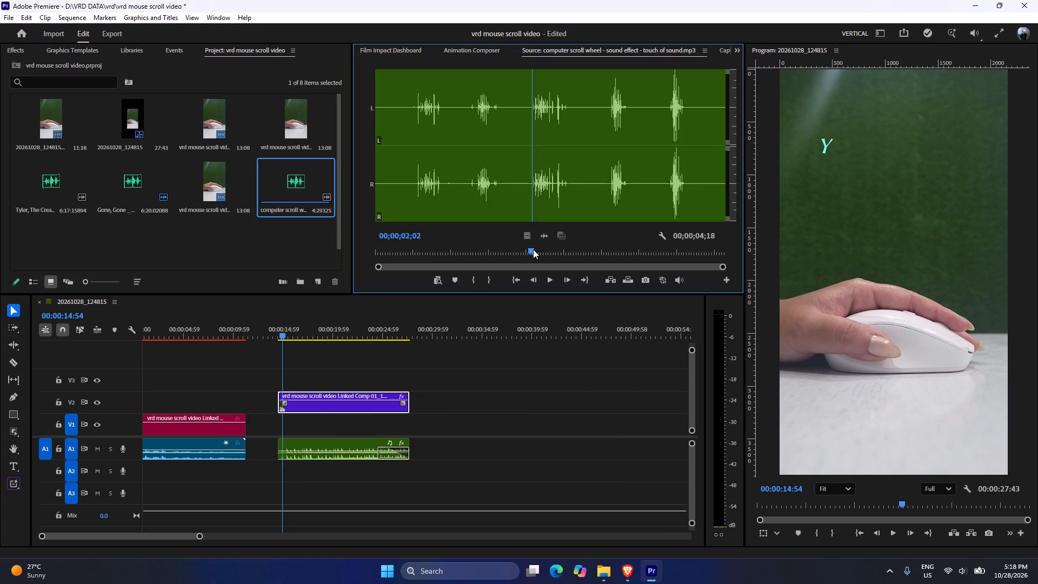
pyautogui.press('space')
pyautogui.press('space')
pyautogui.press('space')
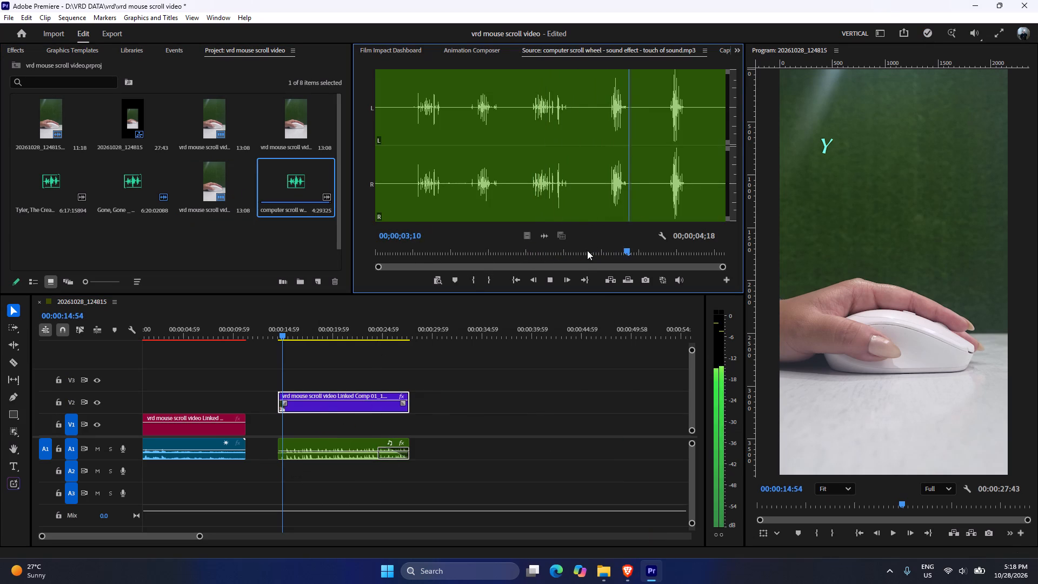
pyautogui.moveTo(648, 251); pyautogui.dragTo(472, 237)
pyautogui.press('space')
pyautogui.press('space')
pyautogui.moveTo(509, 234); pyautogui.dragTo(498, 242)
pyautogui.moveTo(503, 244); pyautogui.dragTo(492, 244)
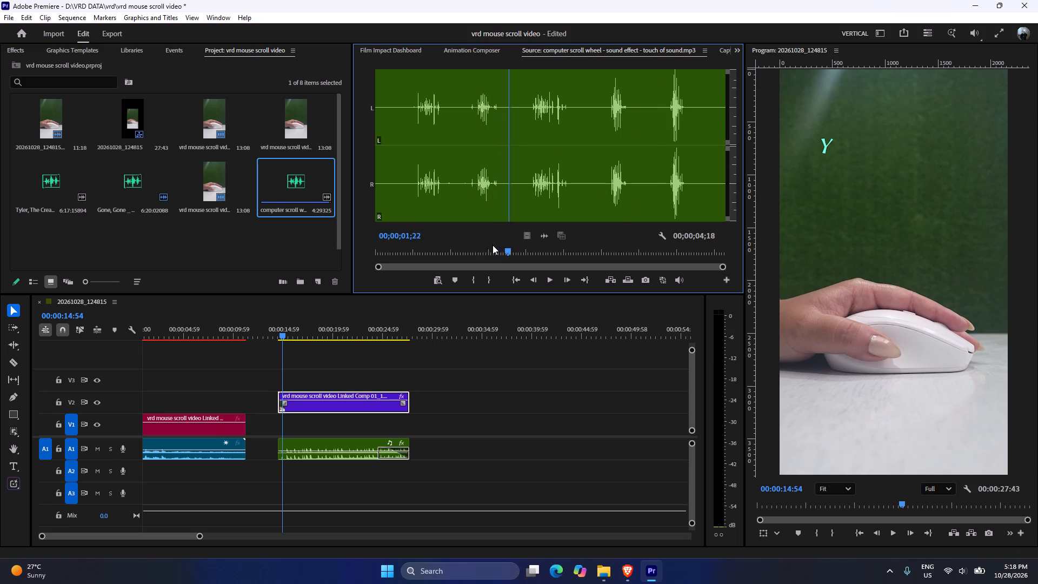
pyautogui.click(501, 249)
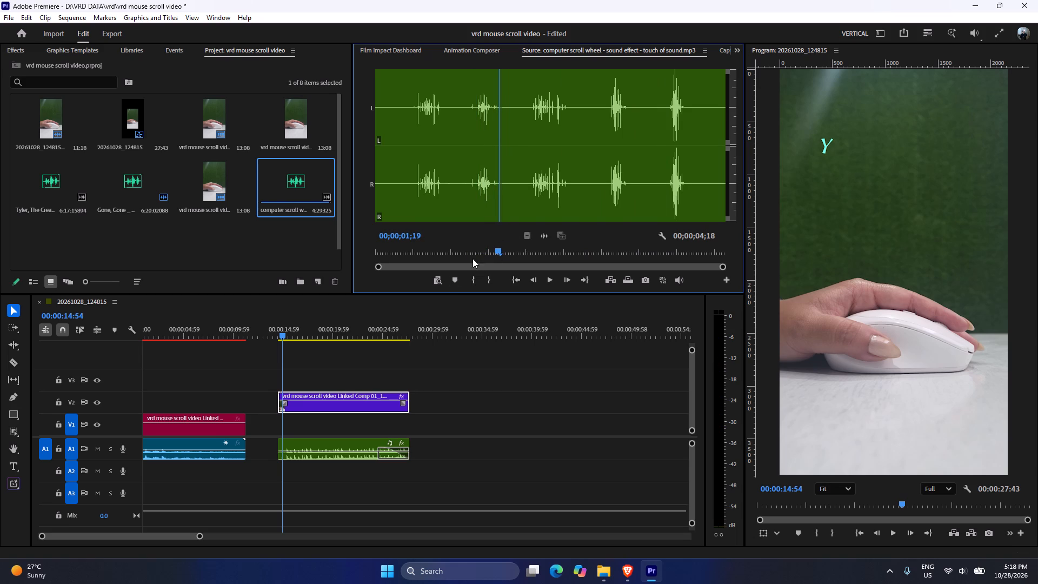
# Audition the sound's first, third and last bursts in the Source Monitor to compare them.
pyautogui.moveTo(454, 248); pyautogui.dragTo(418, 257)
pyautogui.press('space')
pyautogui.press('space')
pyautogui.moveTo(450, 253); pyautogui.dragTo(446, 253)
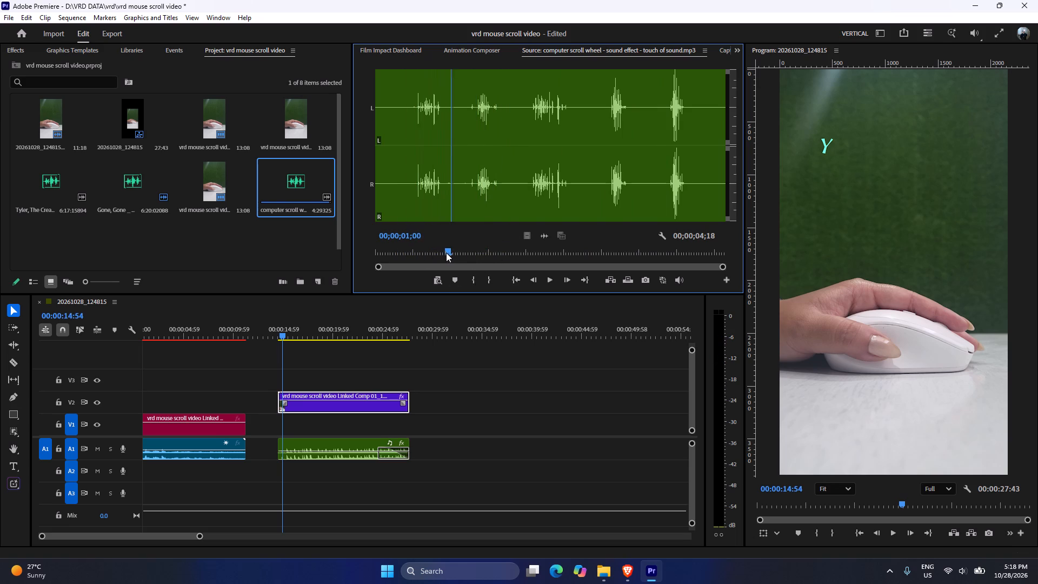
pyautogui.moveTo(446, 253); pyautogui.dragTo(526, 254)
pyautogui.press('space')
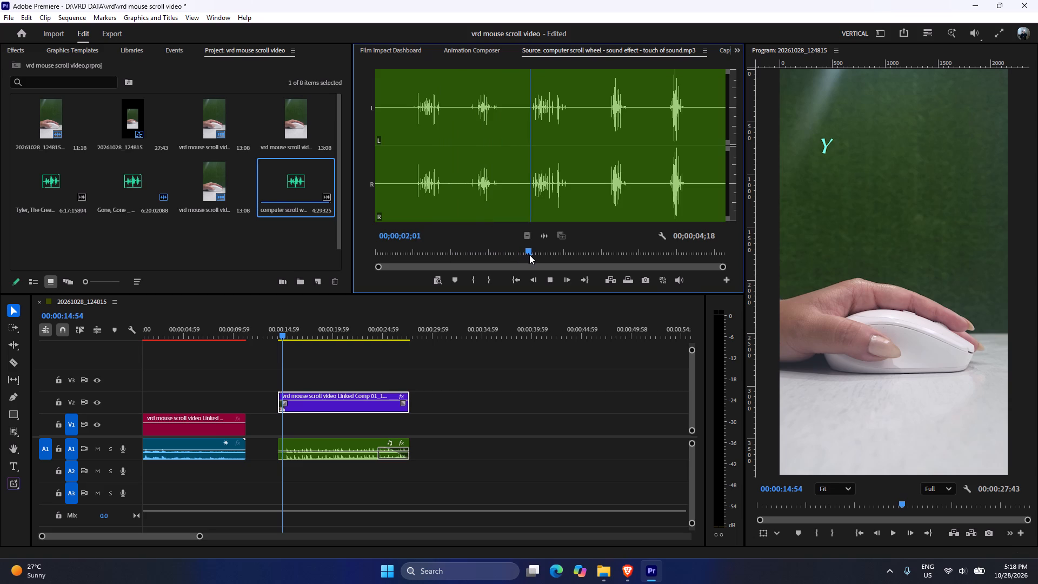
pyautogui.press('space')
pyautogui.press('space')
pyautogui.moveTo(576, 250); pyautogui.dragTo(613, 251)
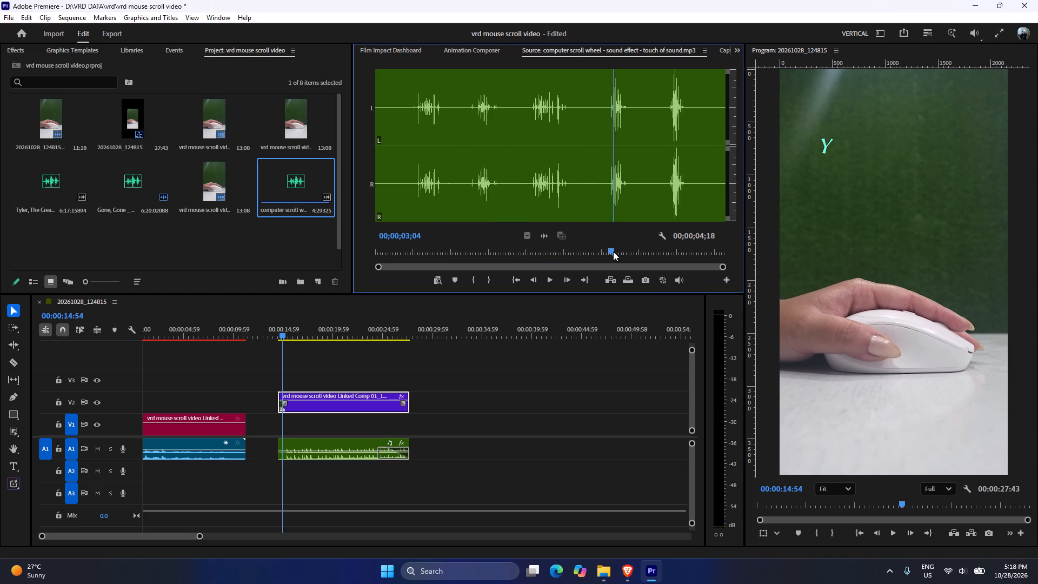
pyautogui.moveTo(613, 251); pyautogui.dragTo(668, 251)
pyautogui.press('space')
pyautogui.press('space')
pyautogui.moveTo(674, 252); pyautogui.dragTo(504, 254)
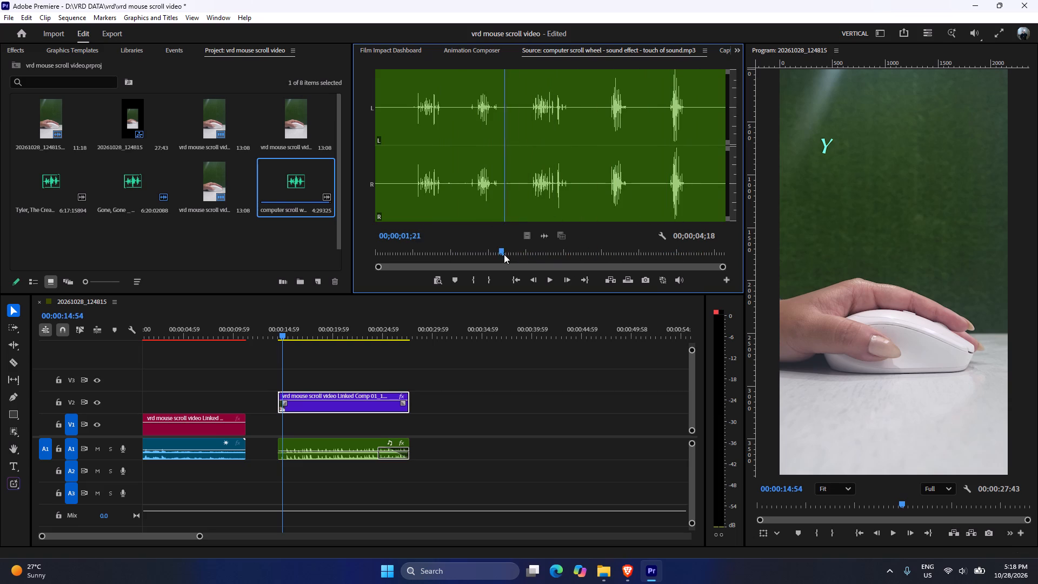
# Mark the sound's second burst with an In point at 00;00;01;07 and an Out point at 00;00;01;19.
pyautogui.moveTo(504, 254); pyautogui.dragTo(469, 248)
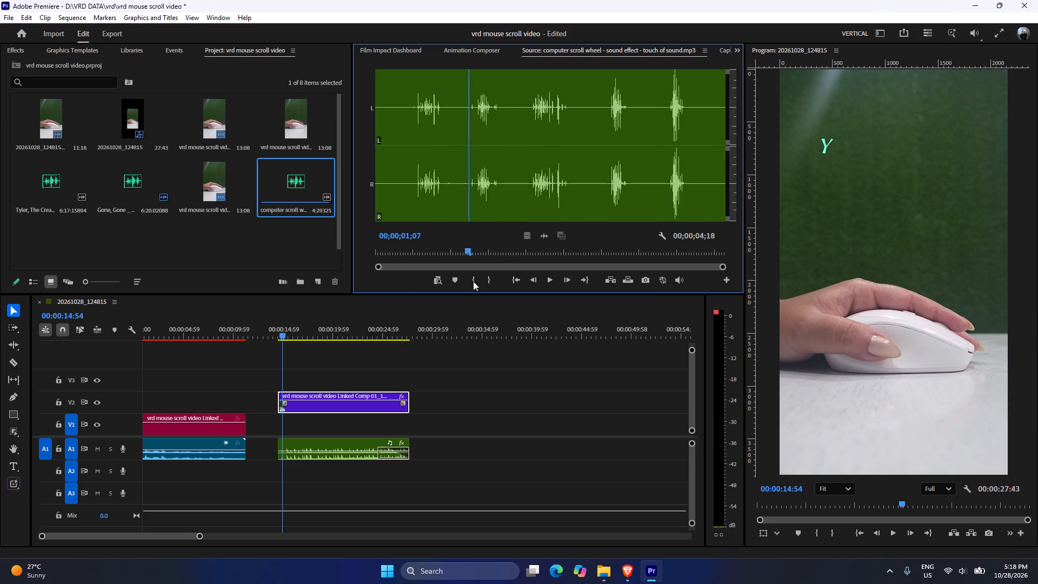
pyautogui.click(473, 281)
pyautogui.moveTo(471, 241); pyautogui.dragTo(487, 244)
pyautogui.moveTo(475, 249); pyautogui.dragTo(502, 250)
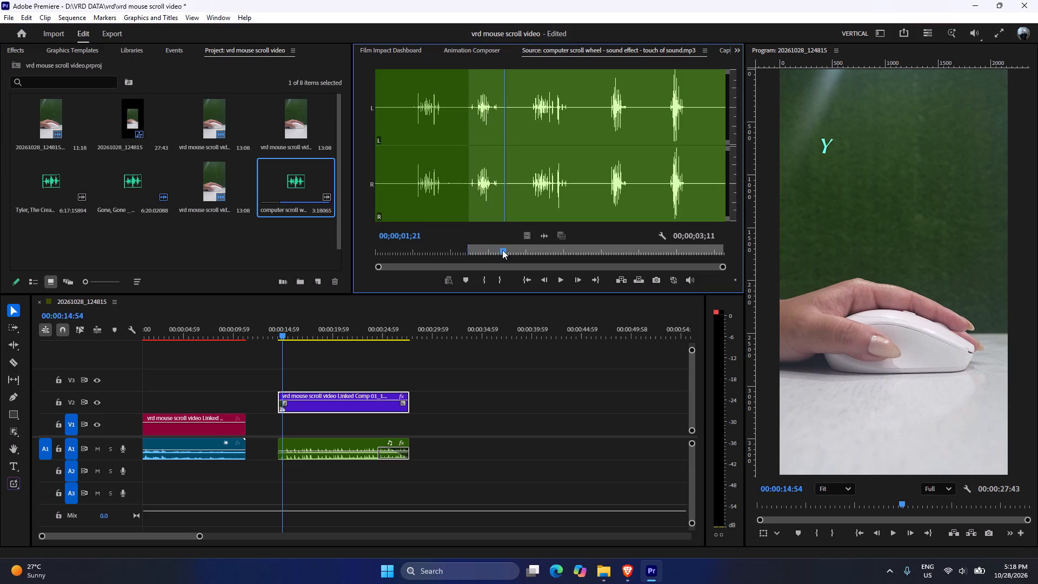
pyautogui.moveTo(502, 250); pyautogui.dragTo(501, 249)
pyautogui.click(502, 275)
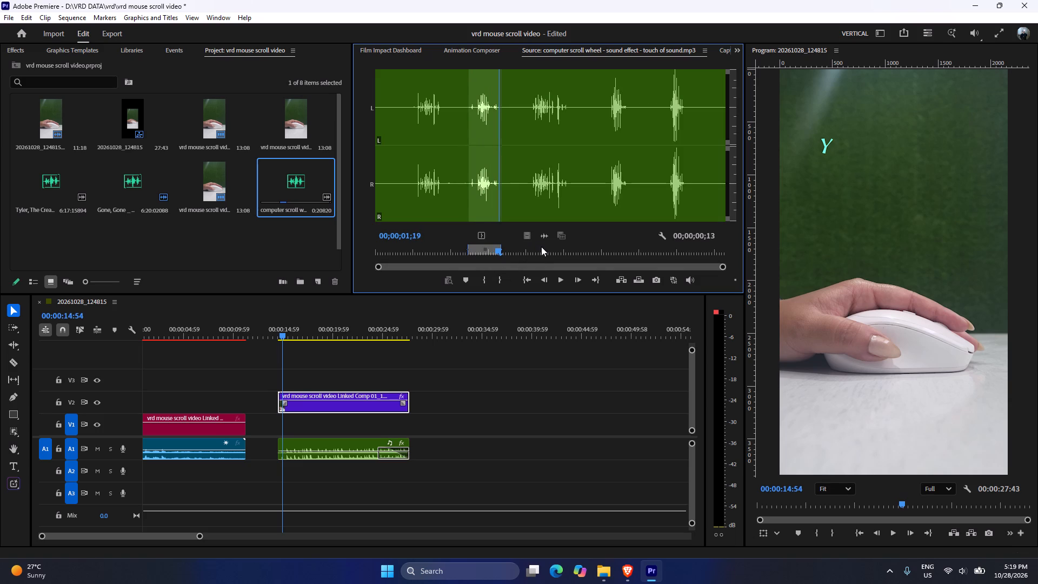
# Place the marked scroll sound on audio track A2, near the start of the Linked Comp 01_1 clip.
pyautogui.moveTo(542, 237); pyautogui.dragTo(285, 472)
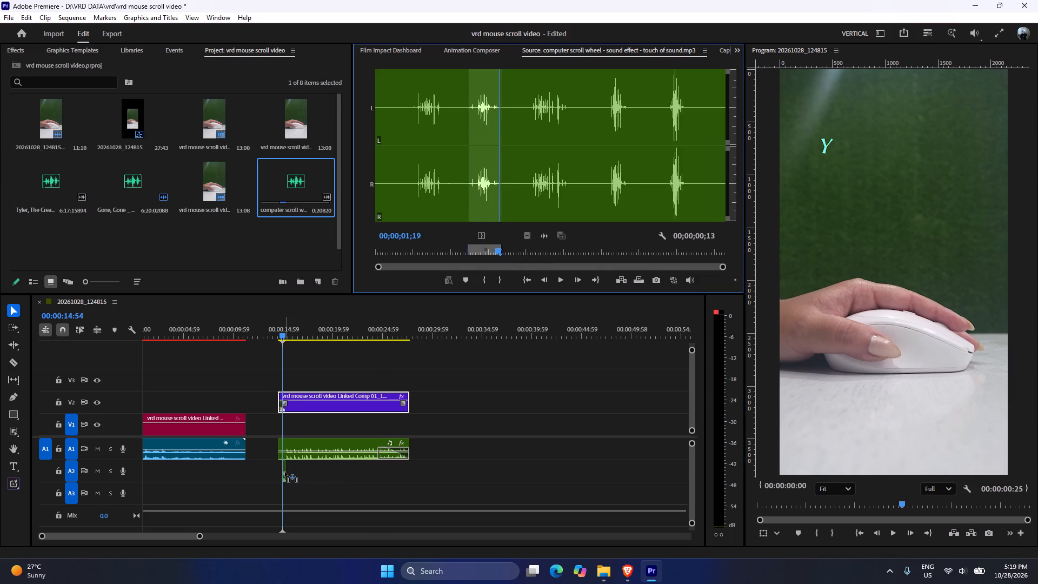
pyautogui.moveTo(285, 472); pyautogui.dragTo(291, 471)
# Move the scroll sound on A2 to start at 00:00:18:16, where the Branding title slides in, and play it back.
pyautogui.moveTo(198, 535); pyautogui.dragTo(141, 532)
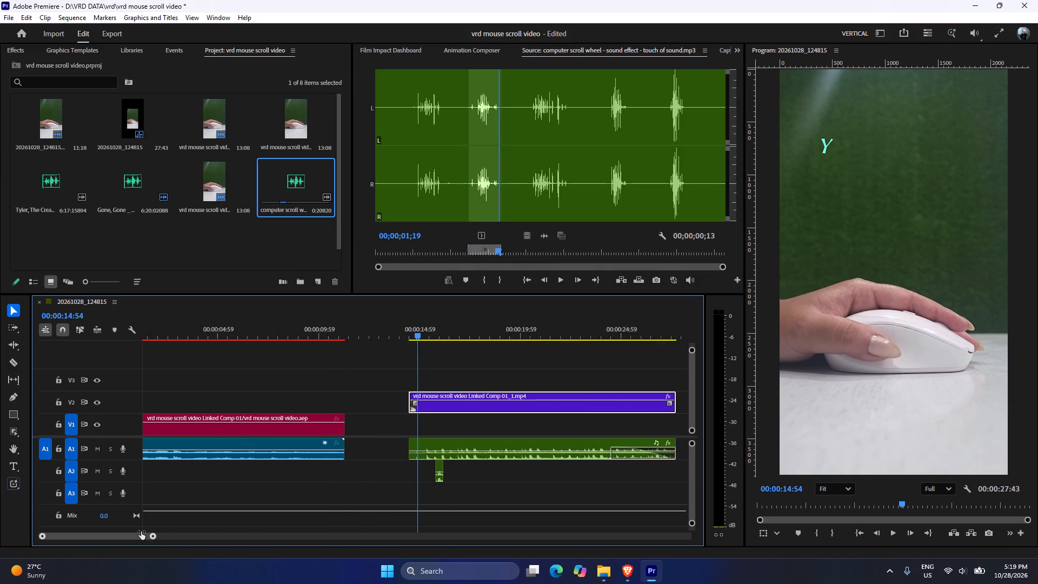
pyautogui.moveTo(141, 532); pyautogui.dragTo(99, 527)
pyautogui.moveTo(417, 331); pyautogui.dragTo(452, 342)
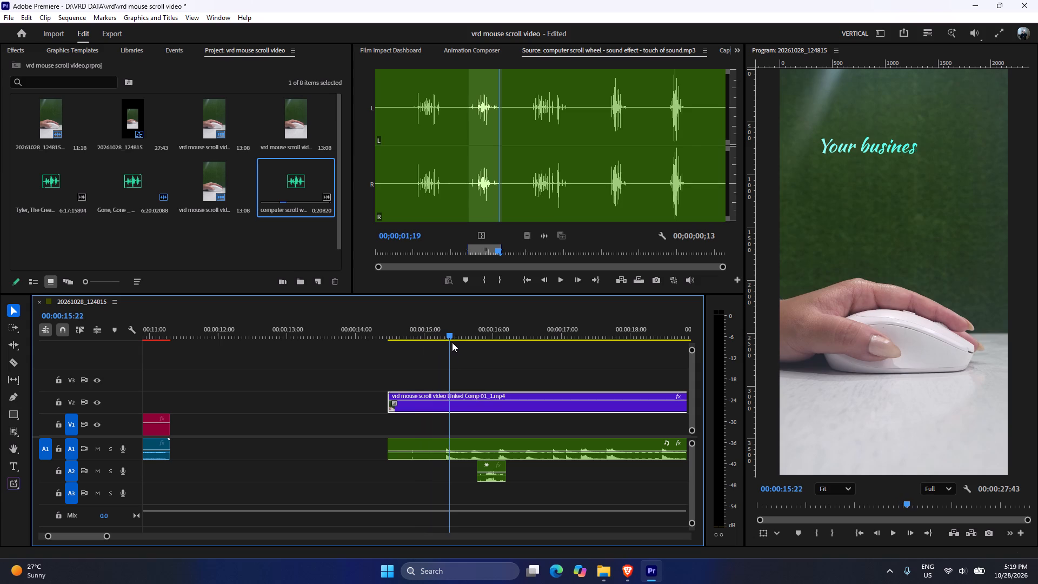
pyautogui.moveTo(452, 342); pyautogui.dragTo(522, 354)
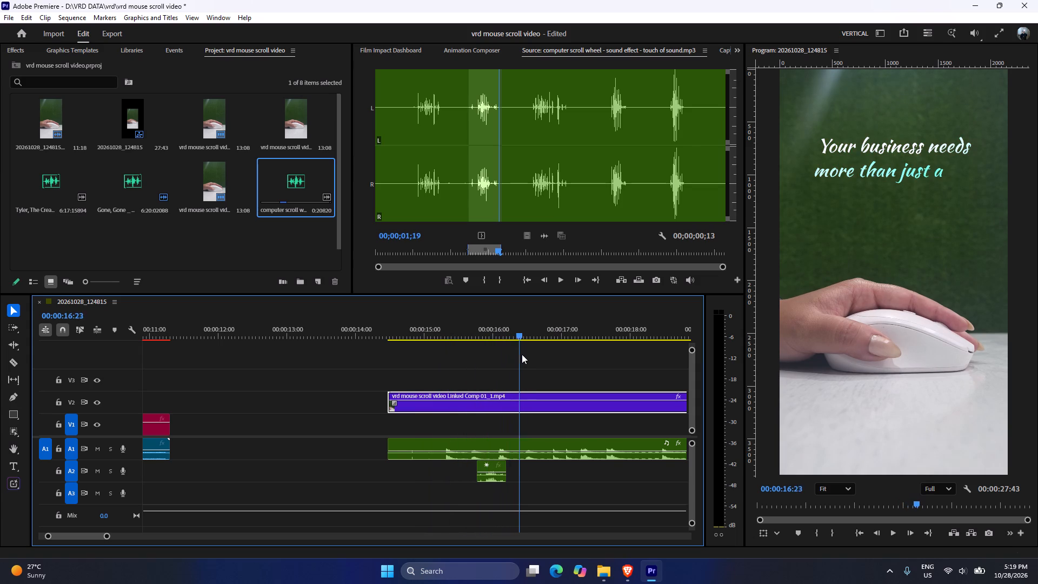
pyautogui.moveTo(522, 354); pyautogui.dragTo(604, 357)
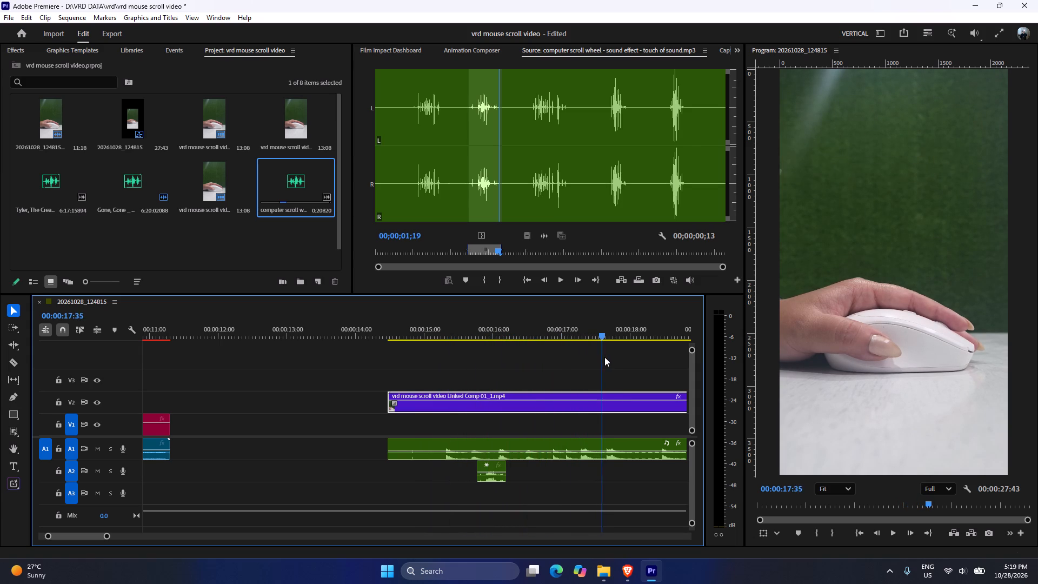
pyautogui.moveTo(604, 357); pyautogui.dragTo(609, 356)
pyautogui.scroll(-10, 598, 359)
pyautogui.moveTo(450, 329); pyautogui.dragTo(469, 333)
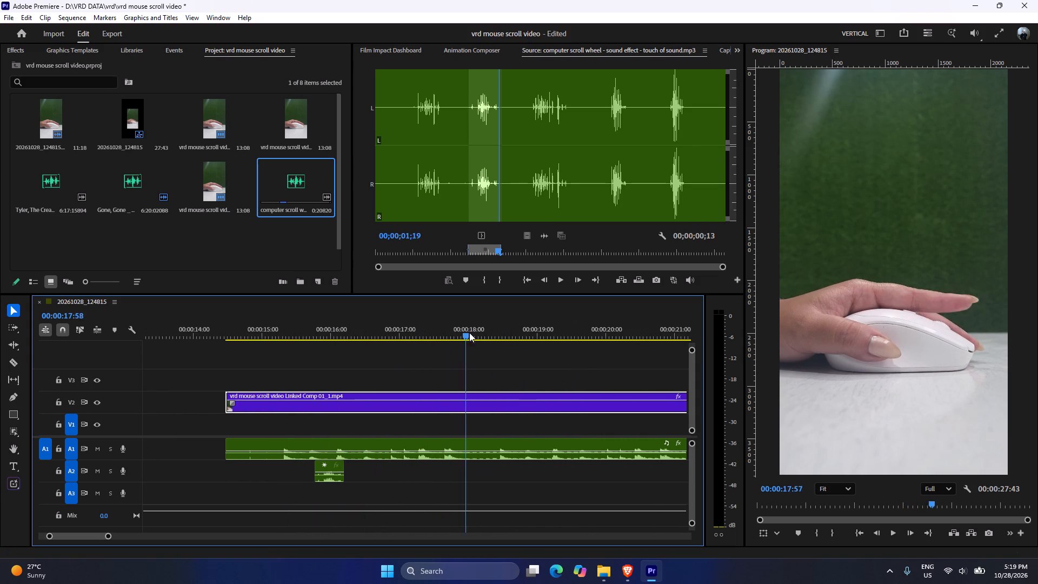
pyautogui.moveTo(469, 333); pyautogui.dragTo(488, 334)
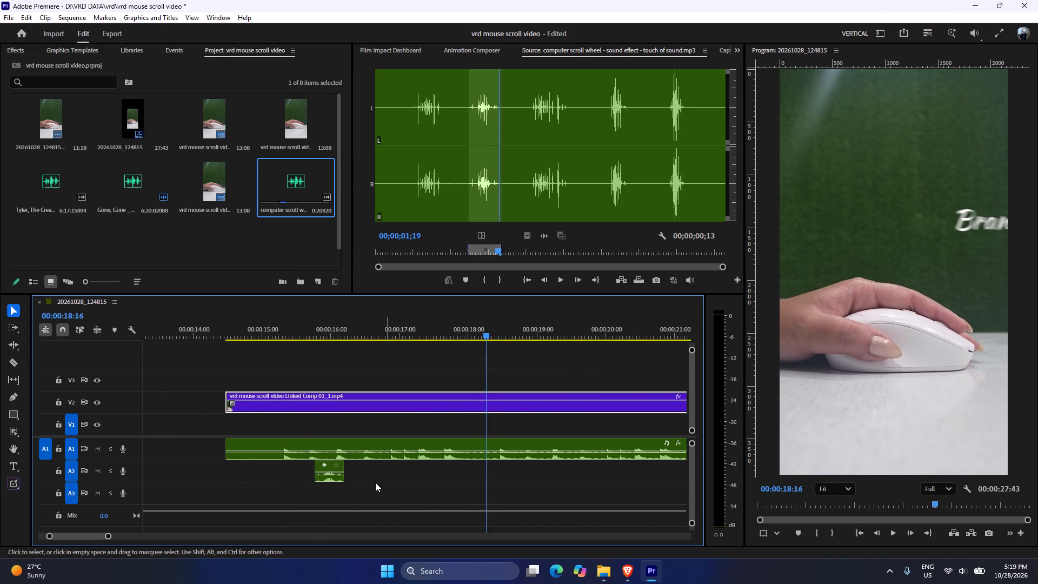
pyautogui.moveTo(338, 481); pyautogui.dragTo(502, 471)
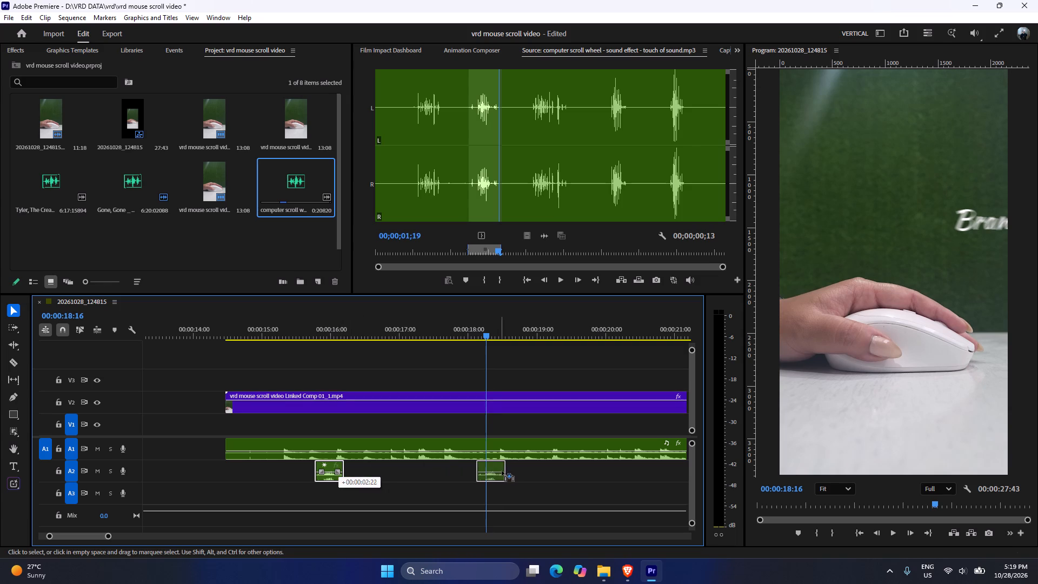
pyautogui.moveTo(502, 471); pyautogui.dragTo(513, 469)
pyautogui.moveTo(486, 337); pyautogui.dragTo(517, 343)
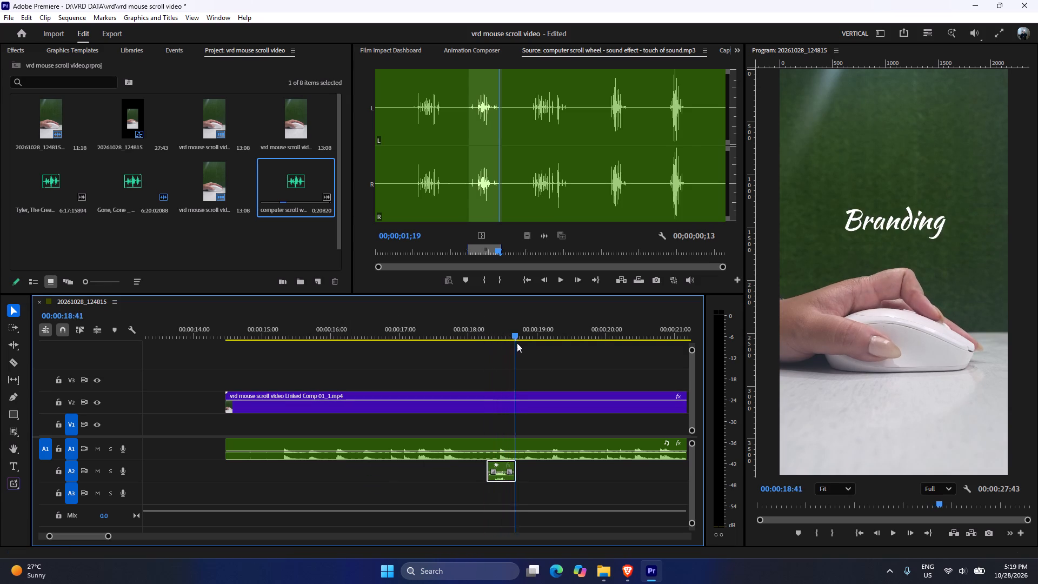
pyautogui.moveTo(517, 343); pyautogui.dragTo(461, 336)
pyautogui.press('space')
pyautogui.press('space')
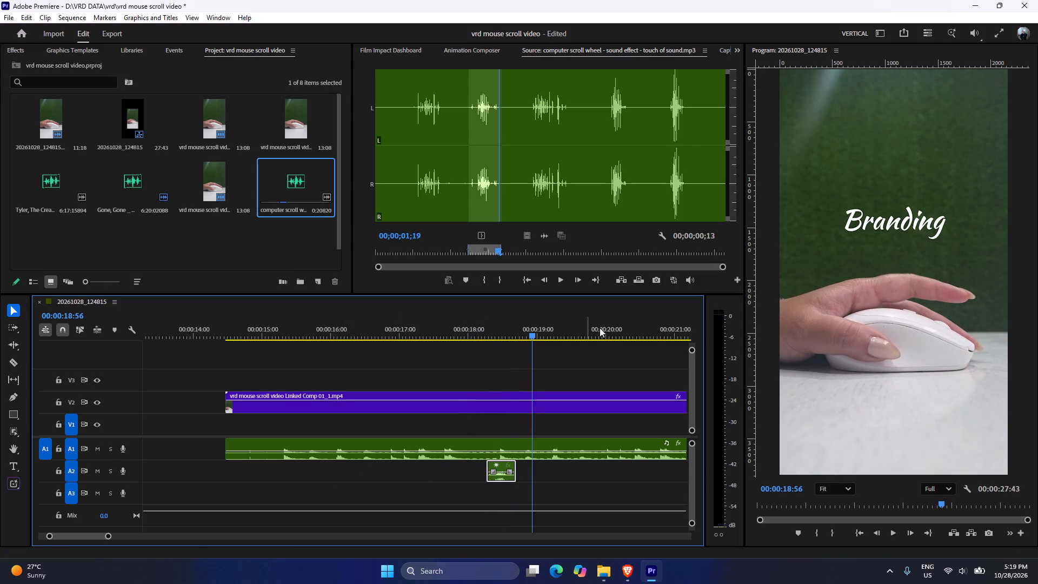
# Move the scroll sound on A2 to start at 00:00:19:26, where Branding gives way to the Graphic Design title.
pyautogui.scroll(-7, 550, 369)
pyautogui.moveTo(419, 334); pyautogui.dragTo(473, 334)
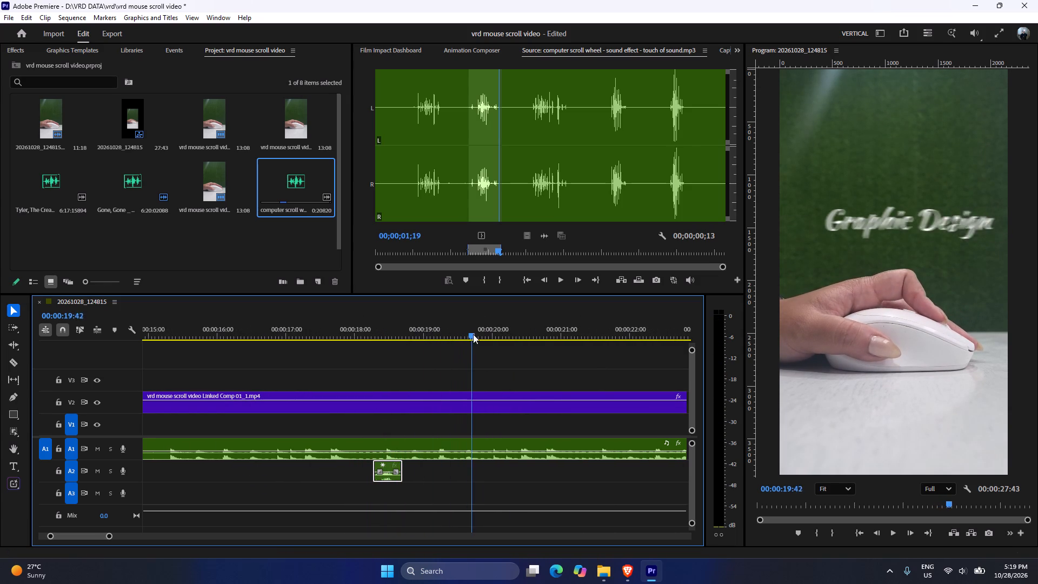
pyautogui.moveTo(473, 334); pyautogui.dragTo(454, 328)
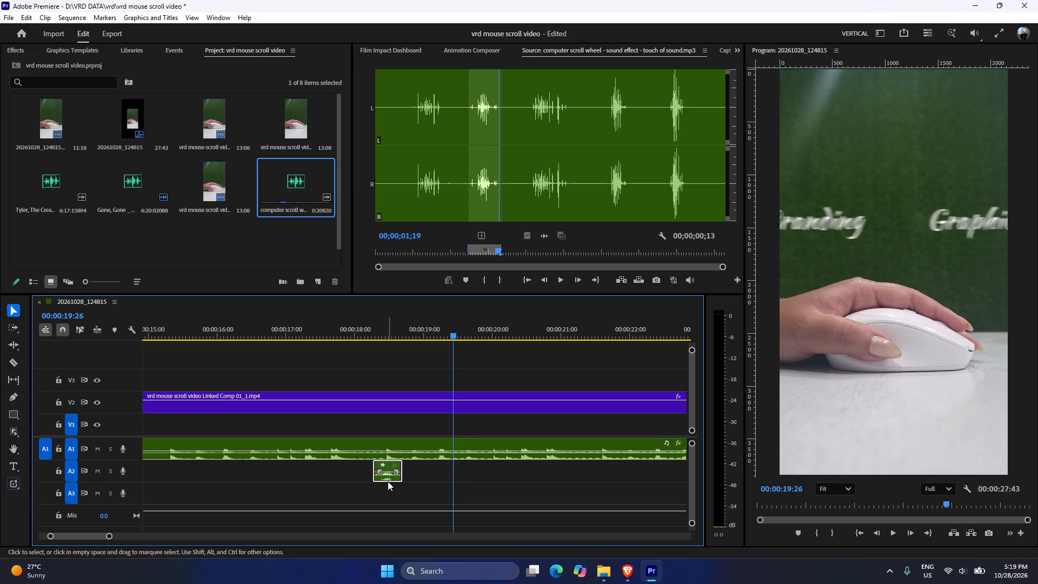
pyautogui.moveTo(387, 480); pyautogui.dragTo(465, 473)
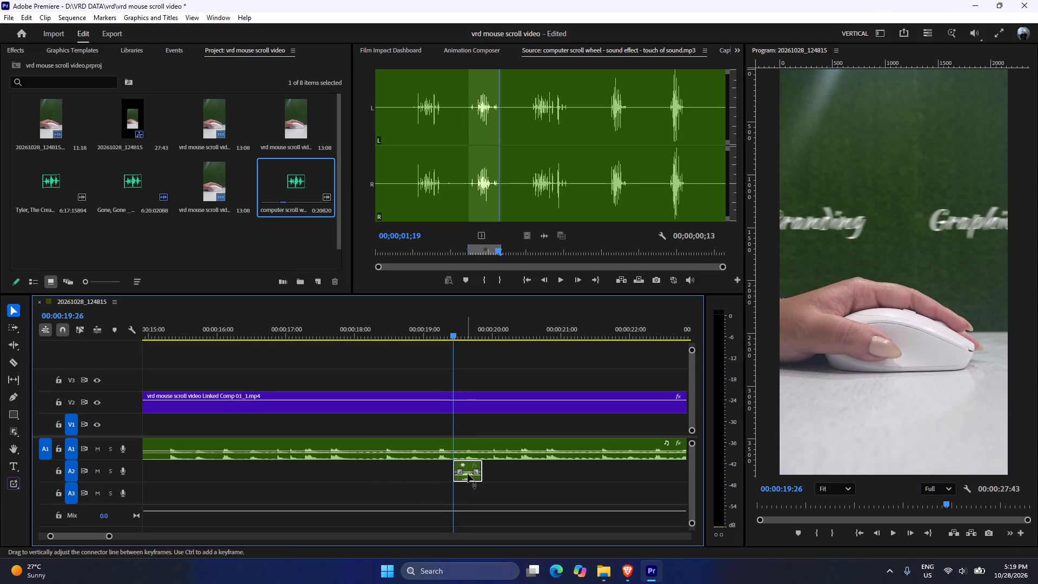
# Review the scroll sound around the Branding title and undo its last move on audio track A2.
pyautogui.press('space')
pyautogui.press('space')
pyautogui.moveTo(473, 327); pyautogui.dragTo(243, 334)
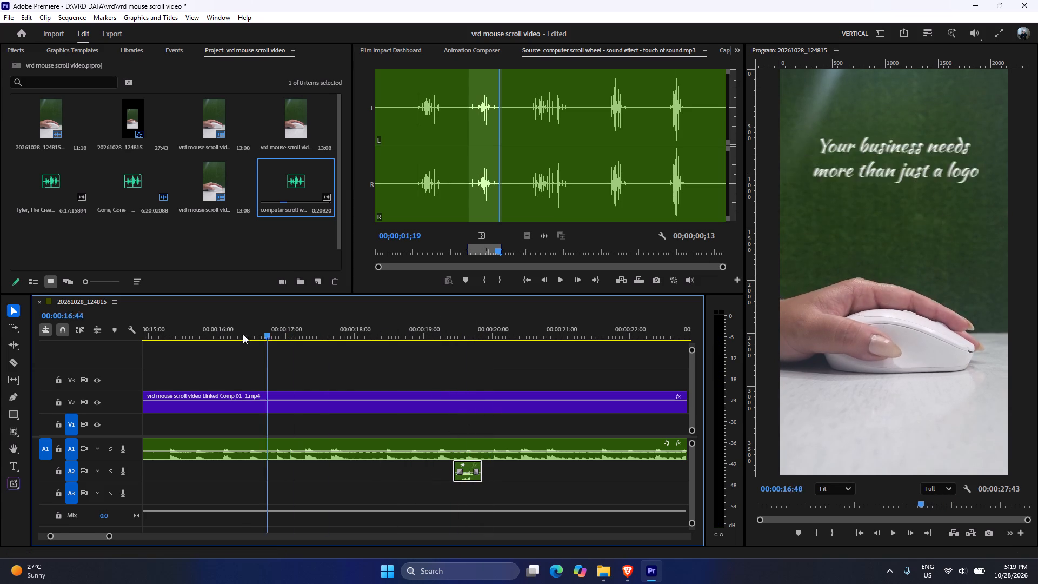
pyautogui.moveTo(243, 334); pyautogui.dragTo(358, 315)
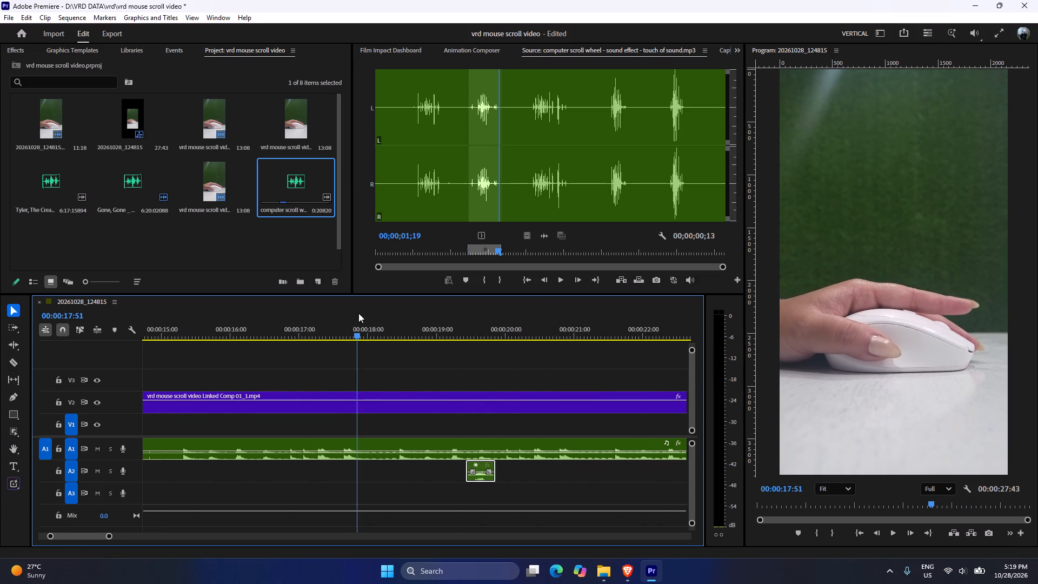
pyautogui.hotkey('ctrl', 'z')
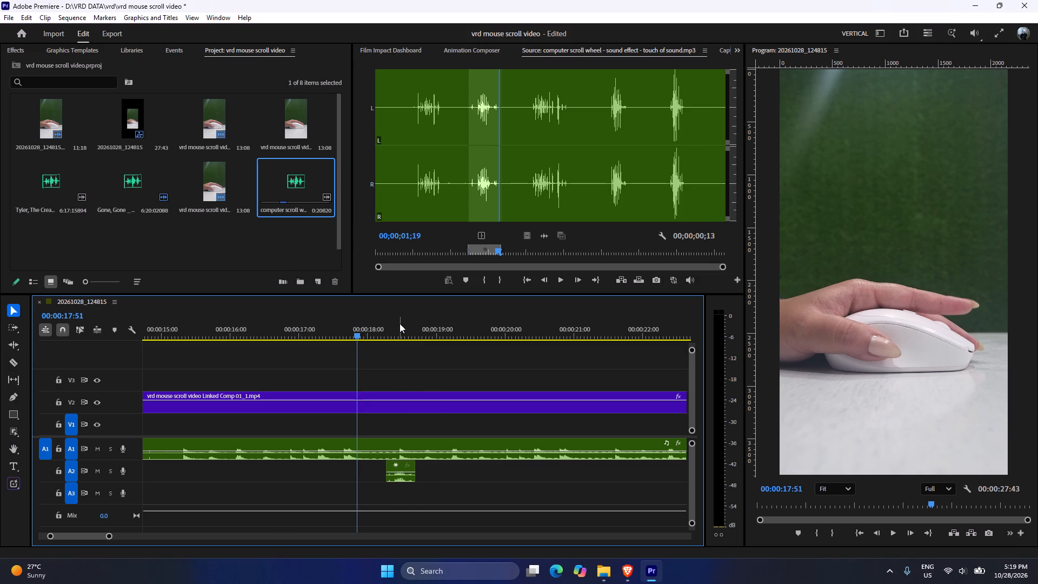
# Duplicate the scroll sound on A2 so the copy starts at 00:00:19:26, where Graphic Design slides in, and play both back.
pyautogui.moveTo(399, 323); pyautogui.dragTo(468, 331)
pyautogui.click(404, 480)
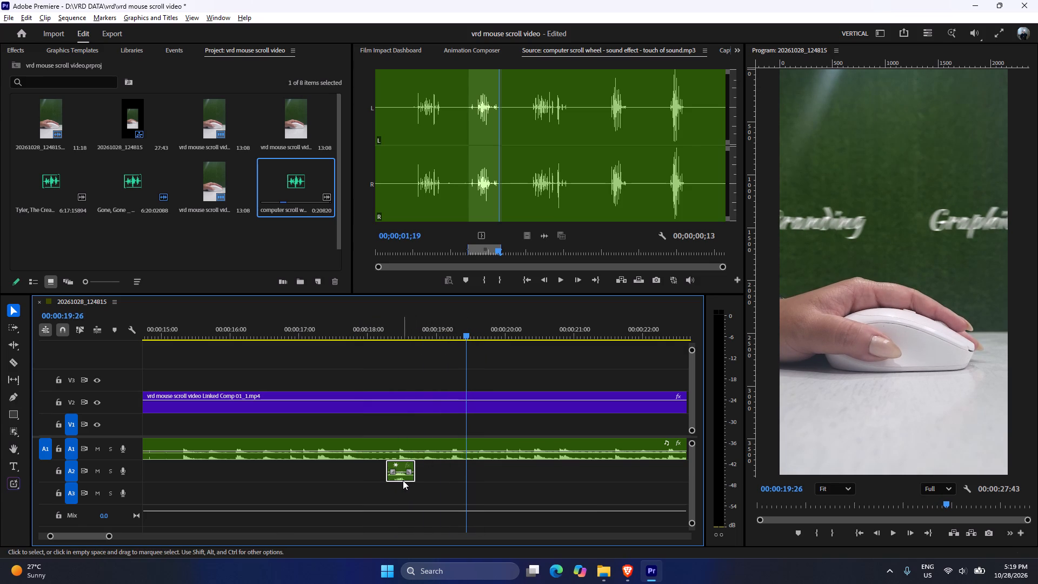
pyautogui.keyDown('alt'); pyautogui.moveTo(400, 479); pyautogui.dragTo(485, 474); pyautogui.keyUp('alt')
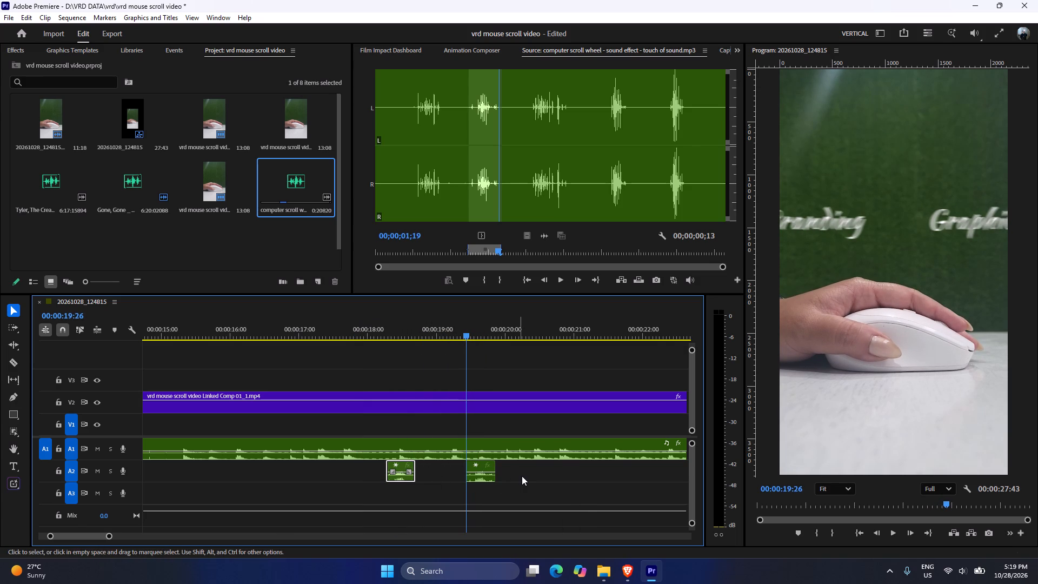
pyautogui.click(522, 476)
pyautogui.moveTo(464, 334); pyautogui.dragTo(450, 335)
pyautogui.press('space')
pyautogui.press('space')
pyautogui.moveTo(454, 337); pyautogui.dragTo(352, 344)
pyautogui.press('space')
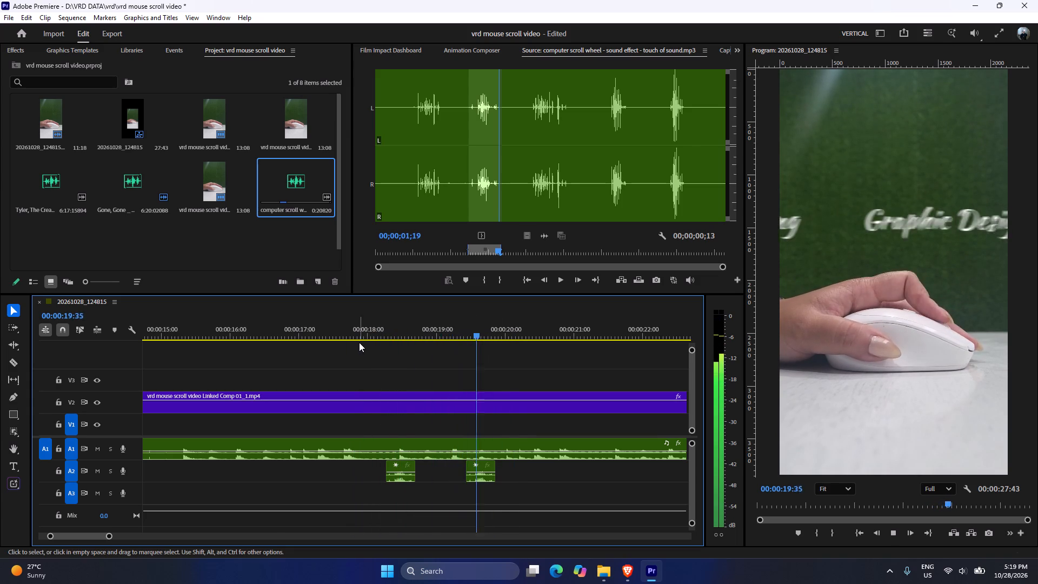
pyautogui.press('space')
# Shift both scroll sounds on A2 three frames earlier so the second starts at 00:00:19:23, and play them back.
pyautogui.moveTo(510, 485); pyautogui.dragTo(363, 478)
pyautogui.moveTo(474, 329); pyautogui.dragTo(462, 329)
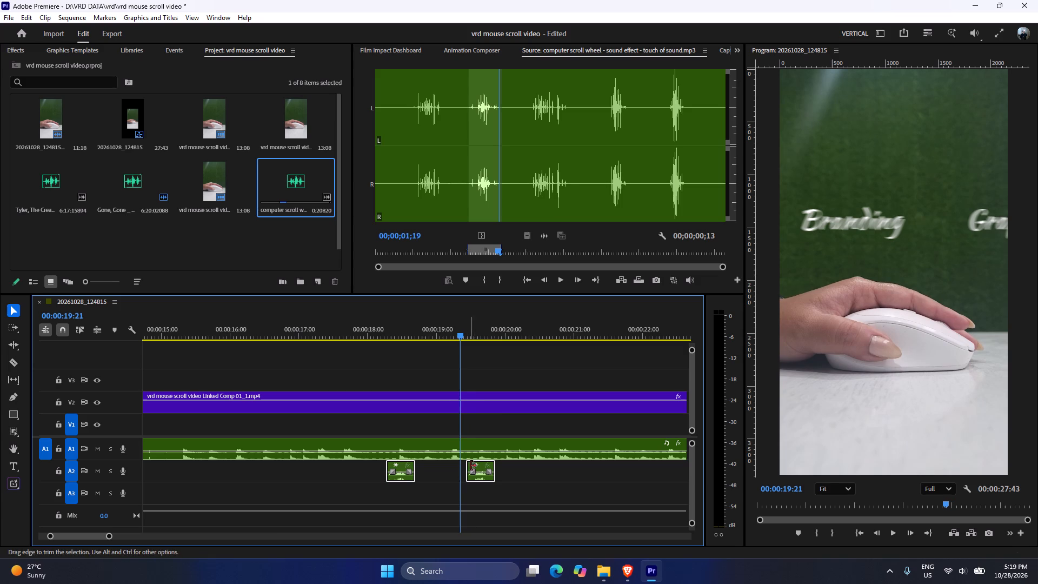
pyautogui.click(460, 333)
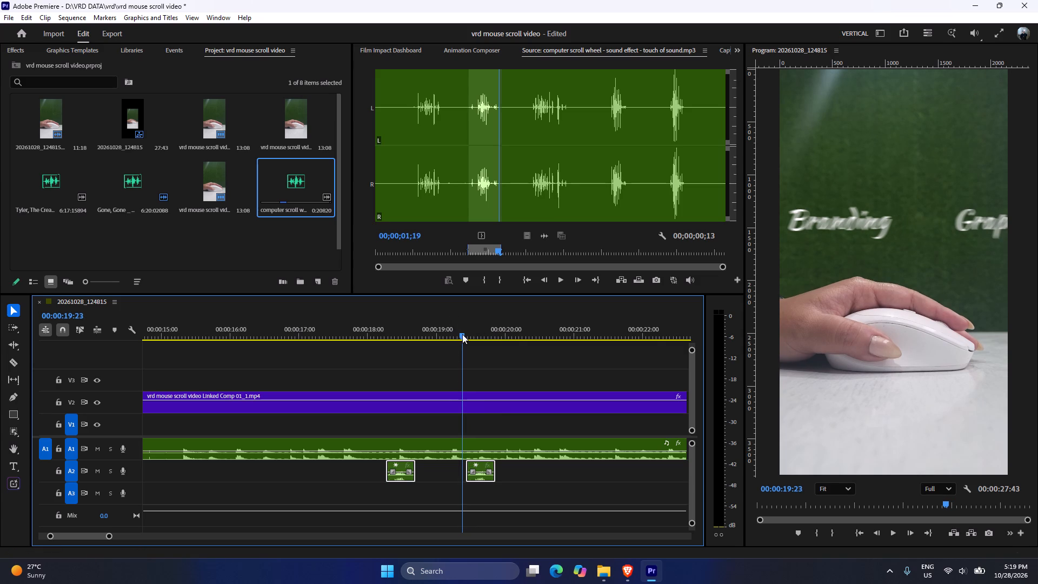
pyautogui.click(479, 478)
pyautogui.click(514, 476)
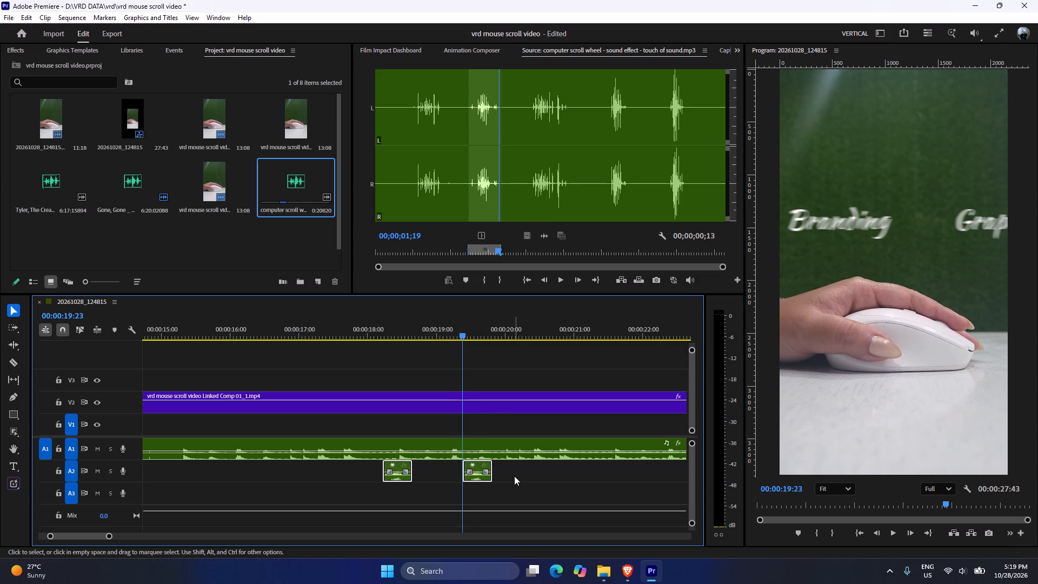
pyautogui.moveTo(414, 327); pyautogui.dragTo(373, 327)
pyautogui.press('space')
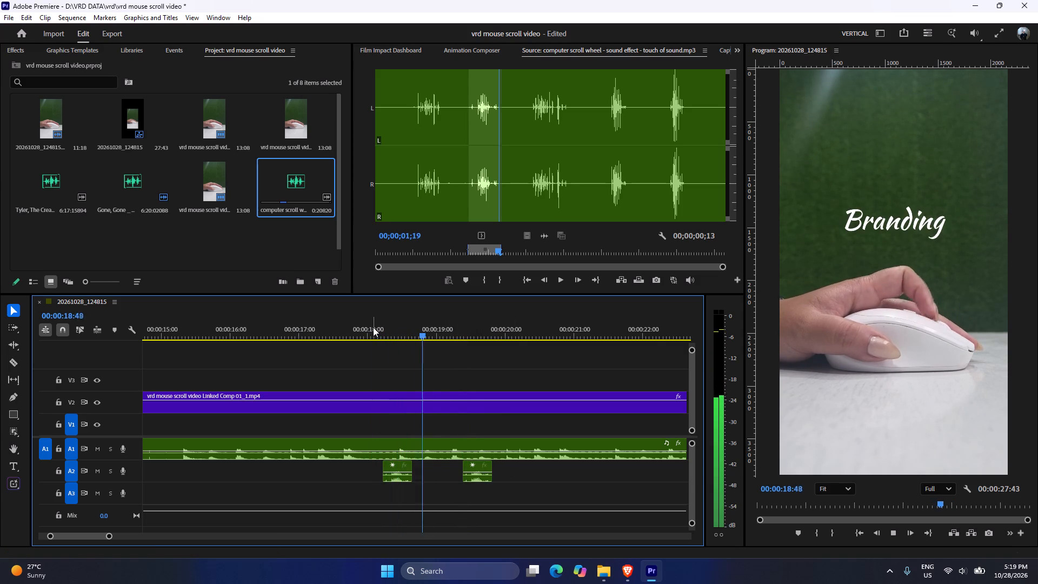
pyautogui.press('space')
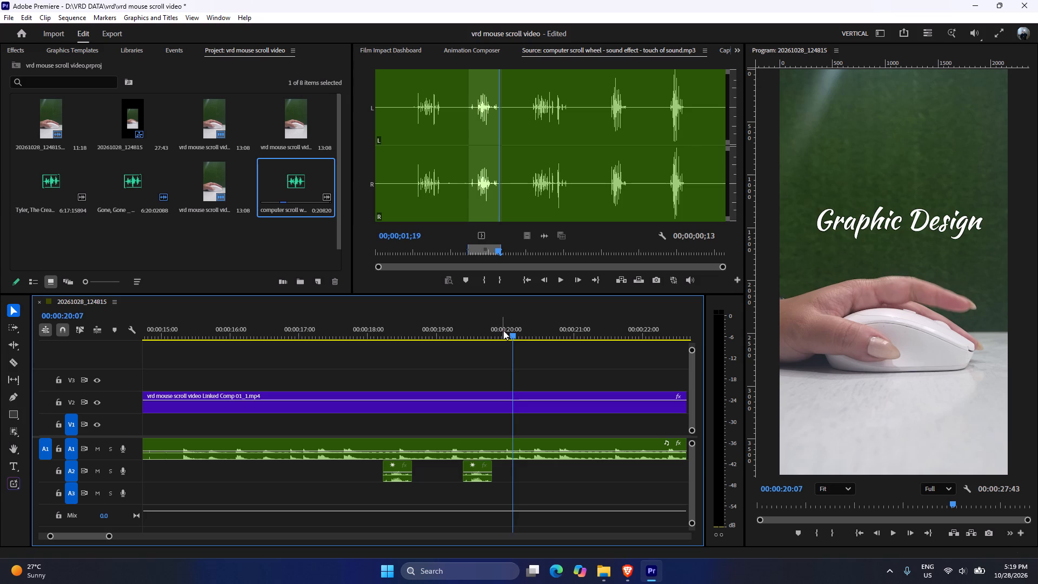
# Duplicate the second scroll sound on A2 to start at 00:00:20:41, where Graphic Design gives way to Web Development, and play it back.
pyautogui.moveTo(508, 333); pyautogui.dragTo(554, 344)
pyautogui.click(476, 479)
pyautogui.keyDown('alt'); pyautogui.moveTo(476, 479); pyautogui.dragTo(477, 479); pyautogui.keyUp('alt')
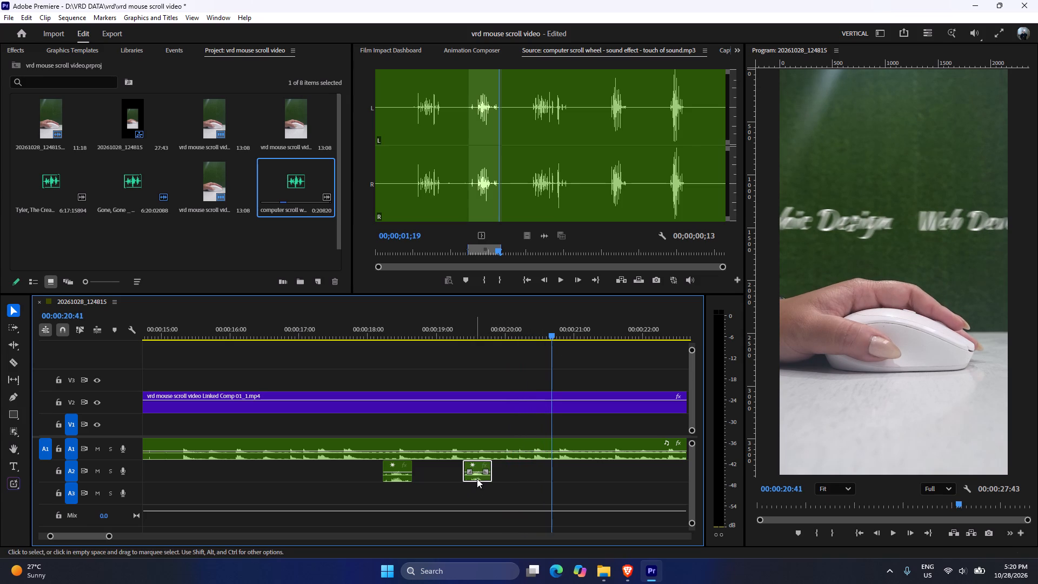
pyautogui.keyDown('alt'); pyautogui.moveTo(477, 479); pyautogui.dragTo(560, 478); pyautogui.keyUp('alt')
pyautogui.moveTo(554, 336); pyautogui.dragTo(545, 335)
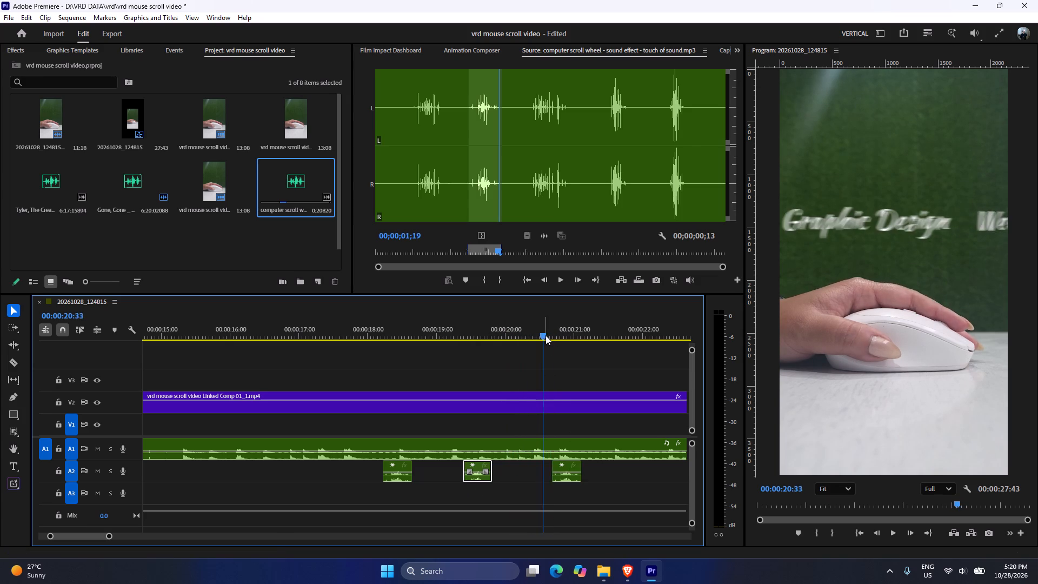
pyautogui.press('space')
pyautogui.press('space')
# Duplicate the third scroll sound on A2 to start at 00:00:21:49, as the Web Development title slides out, and play it back.
pyautogui.scroll(-11, 560, 352)
pyautogui.moveTo(417, 330); pyautogui.dragTo(453, 330)
pyautogui.click(388, 482)
pyautogui.keyDown('alt'); pyautogui.moveTo(388, 481); pyautogui.dragTo(425, 480); pyautogui.keyUp('alt')
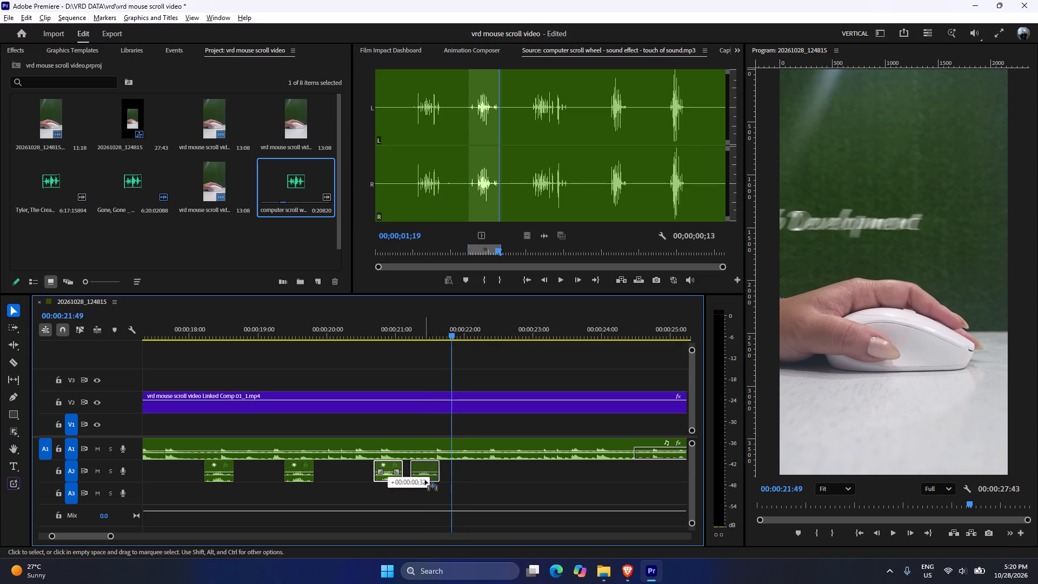
pyautogui.keyDown('alt'); pyautogui.moveTo(425, 480); pyautogui.dragTo(465, 479); pyautogui.keyUp('alt')
pyautogui.press('space')
pyautogui.press('space')
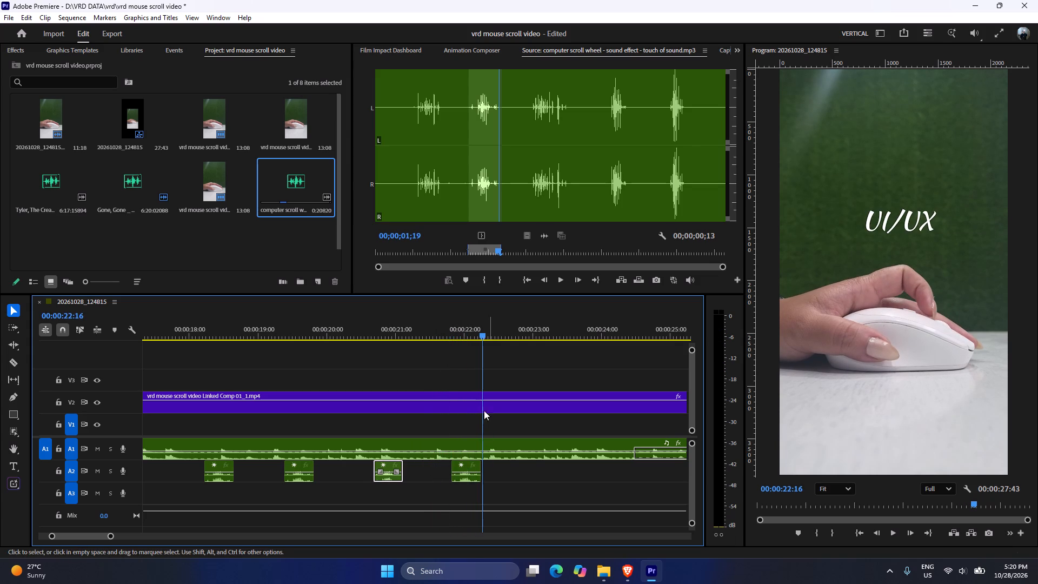
pyautogui.moveTo(468, 329); pyautogui.dragTo(436, 335)
pyautogui.press('space')
pyautogui.press('space')
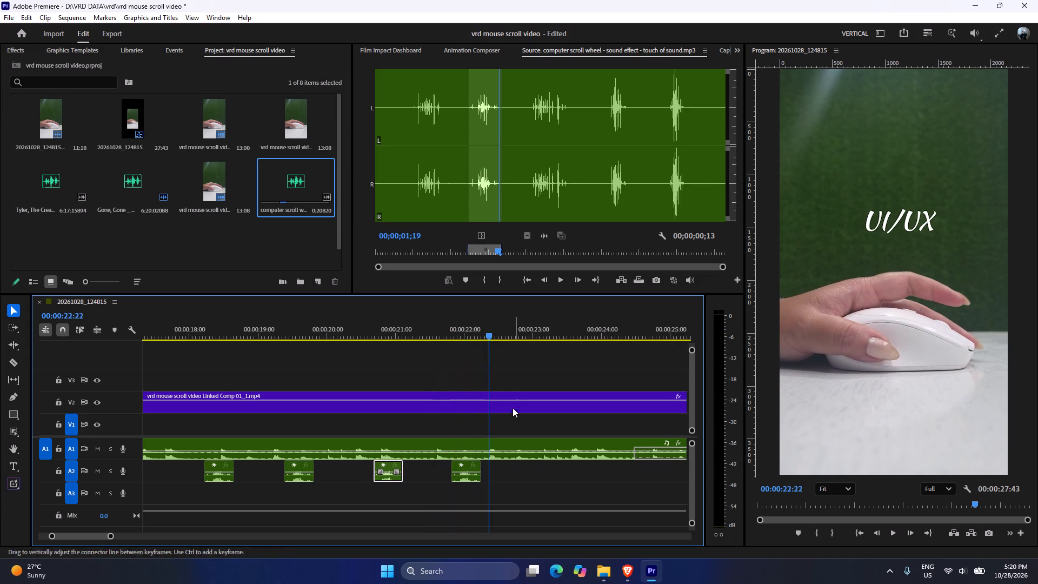
# Move the fourth scroll sound on A2 to start at 00:00:23:05, where the UI/UX title slides out, and play it back.
pyautogui.scroll(-9, 511, 412)
pyautogui.moveTo(381, 334); pyautogui.dragTo(407, 337)
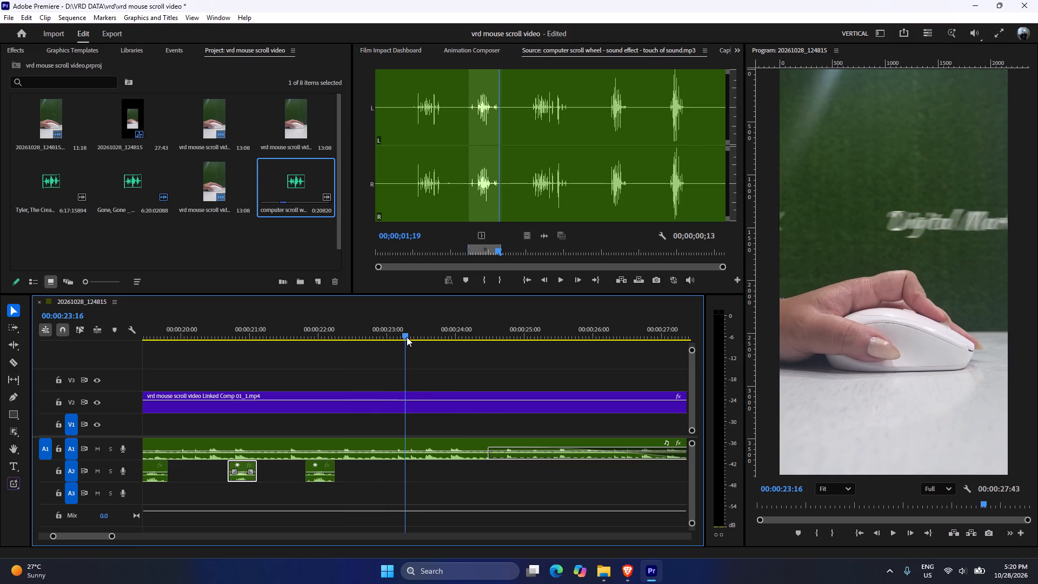
pyautogui.moveTo(407, 337); pyautogui.dragTo(372, 339)
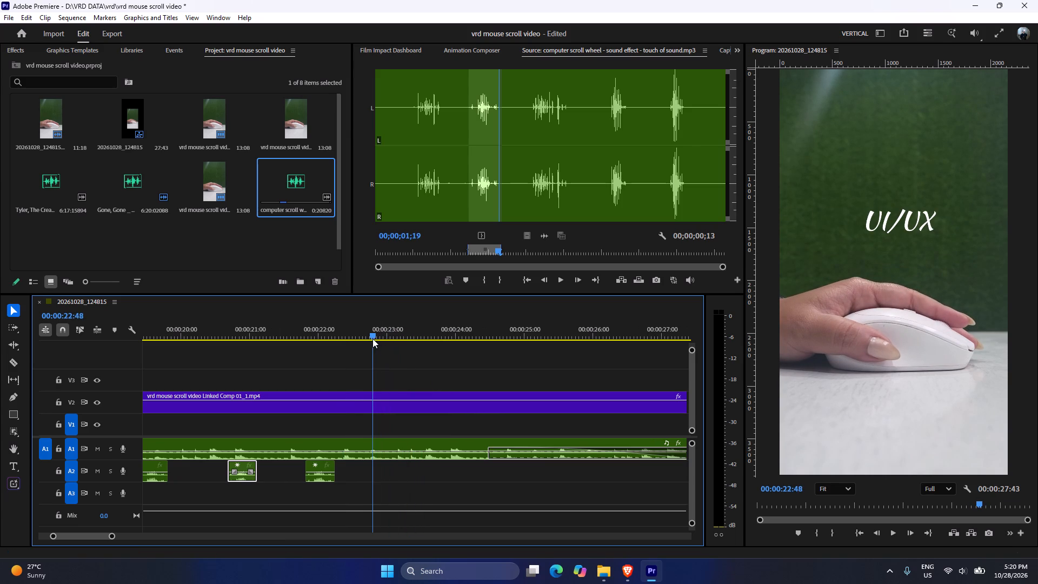
pyautogui.moveTo(372, 339); pyautogui.dragTo(393, 345)
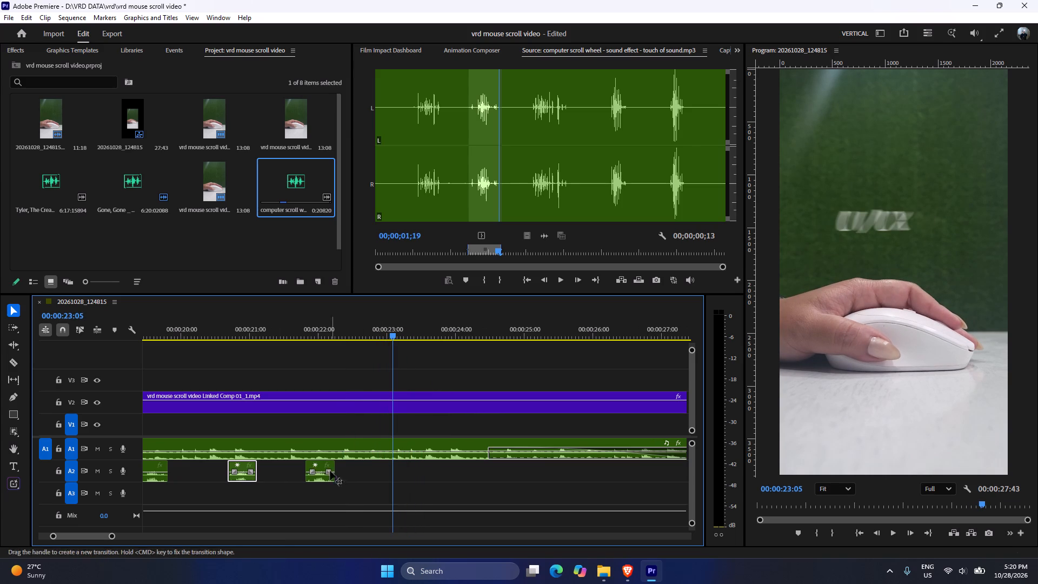
pyautogui.click(322, 480)
pyautogui.moveTo(322, 480); pyautogui.dragTo(409, 466)
pyautogui.press('space')
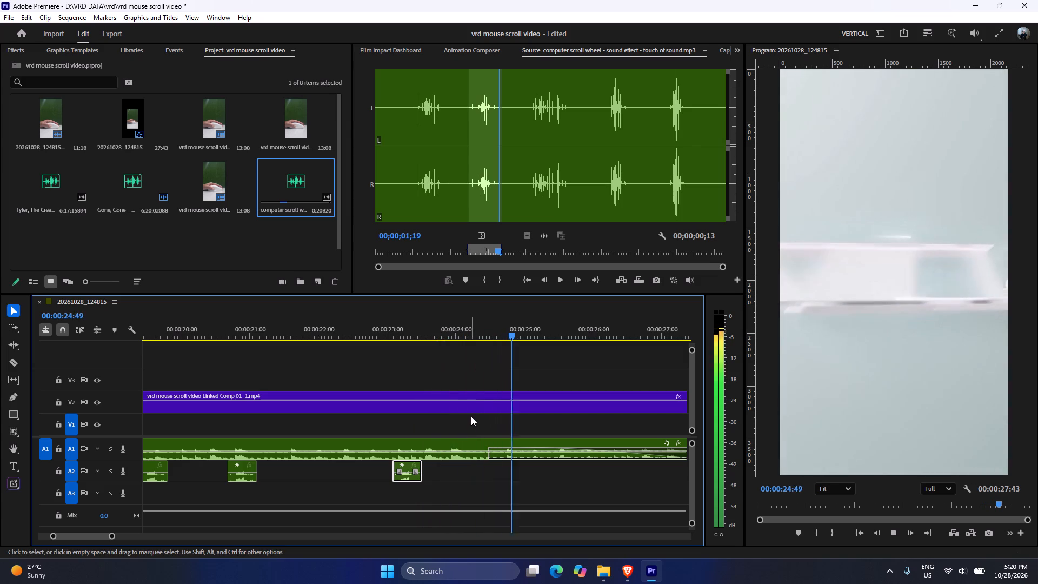
pyautogui.press('space')
# Check the scroll sounds on A2 against each title change from the start of the Linked Comp 01_1 clip through Web Development.
pyautogui.click(271, 492)
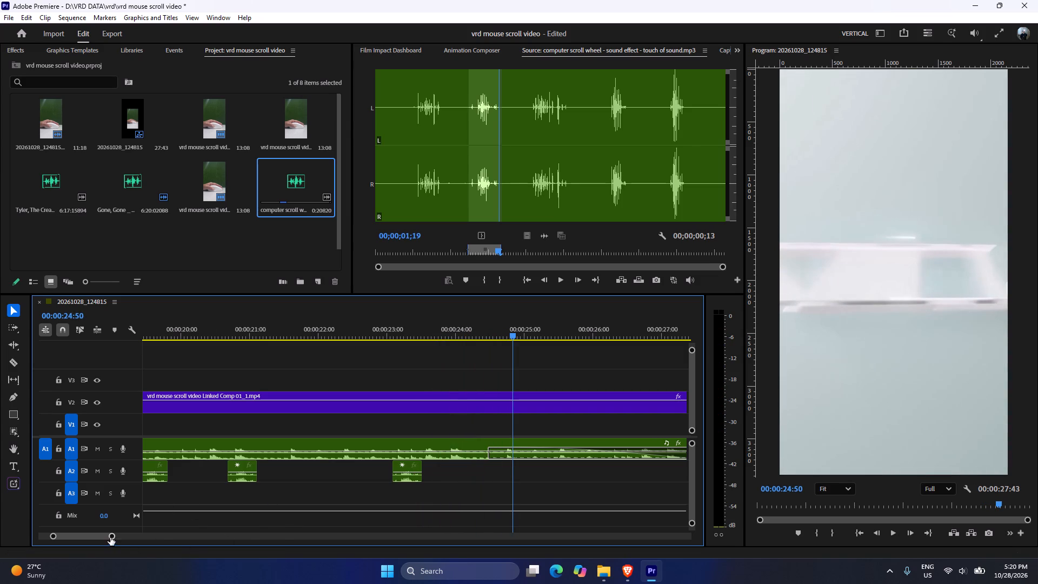
pyautogui.moveTo(110, 537); pyautogui.dragTo(175, 532)
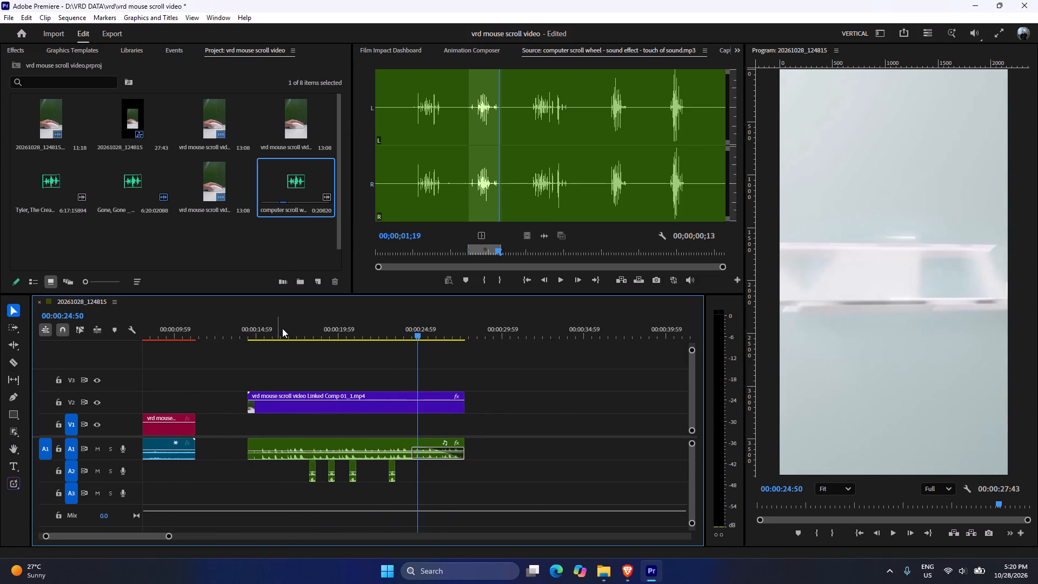
pyautogui.moveTo(285, 328); pyautogui.dragTo(251, 346)
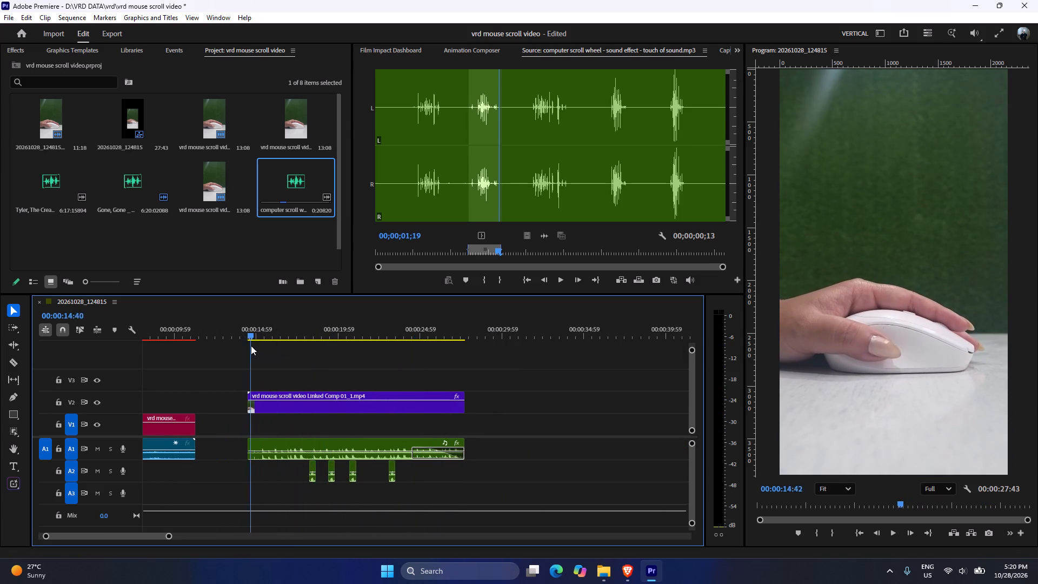
pyautogui.moveTo(251, 346); pyautogui.dragTo(309, 354)
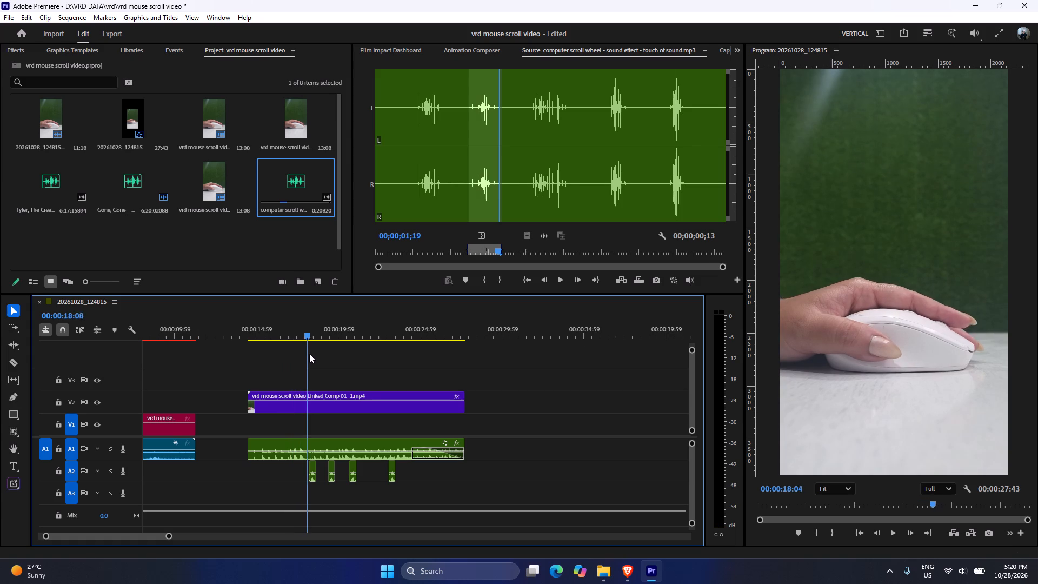
pyautogui.moveTo(309, 354); pyautogui.dragTo(325, 358)
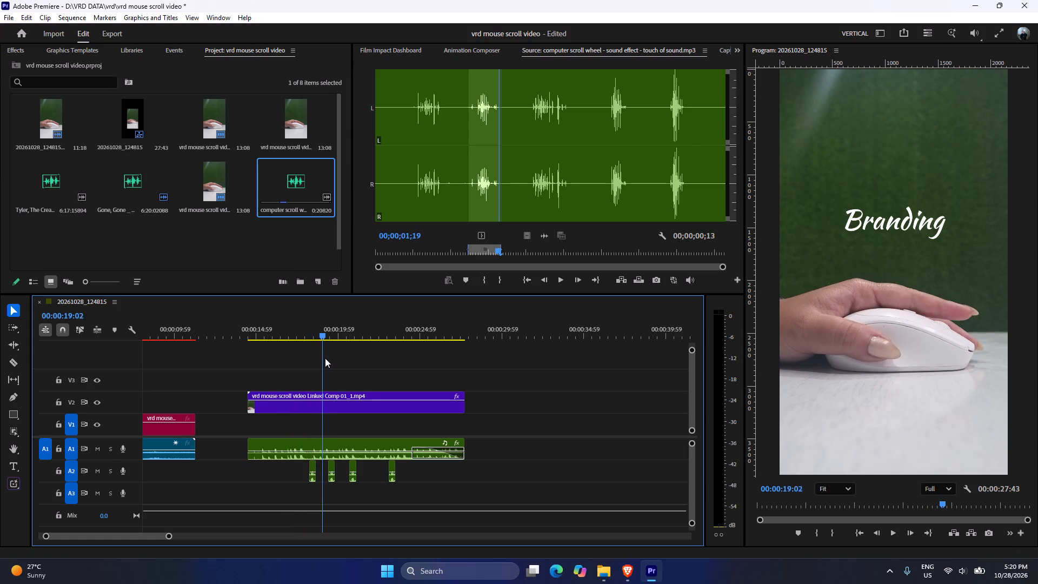
pyautogui.moveTo(325, 358); pyautogui.dragTo(346, 362)
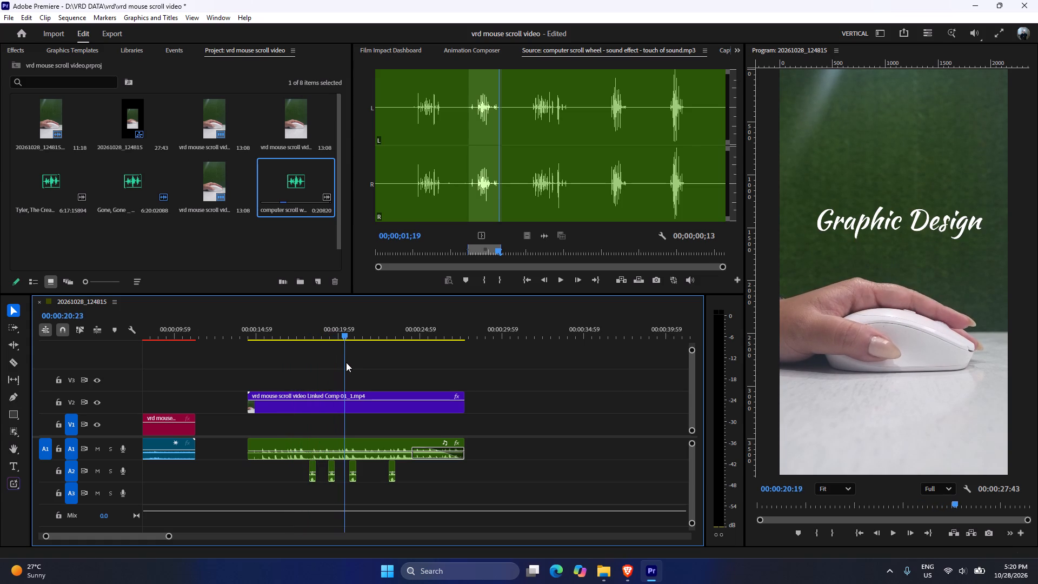
pyautogui.moveTo(346, 362); pyautogui.dragTo(371, 371)
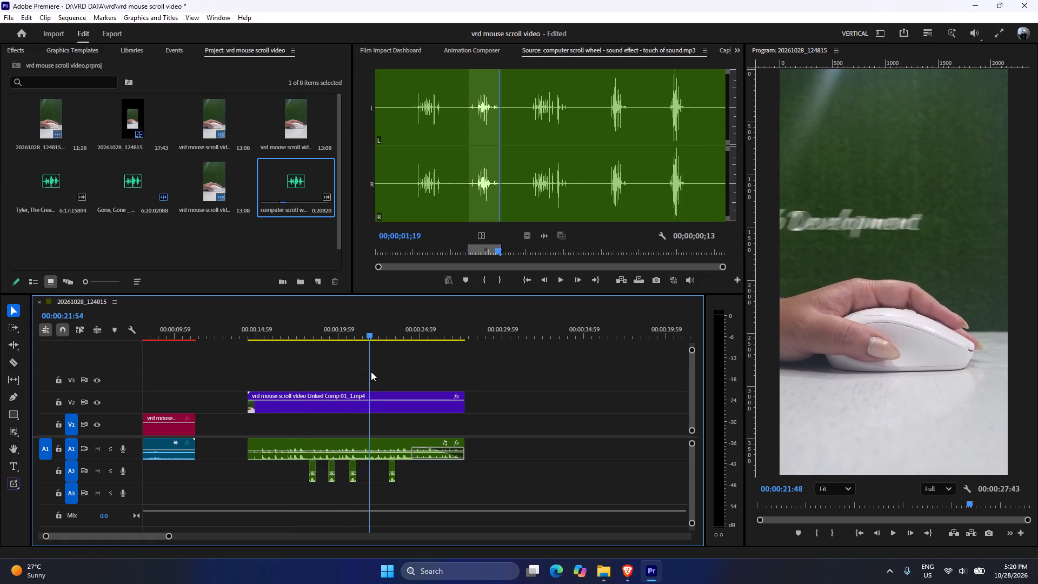
pyautogui.moveTo(371, 371); pyautogui.dragTo(369, 369)
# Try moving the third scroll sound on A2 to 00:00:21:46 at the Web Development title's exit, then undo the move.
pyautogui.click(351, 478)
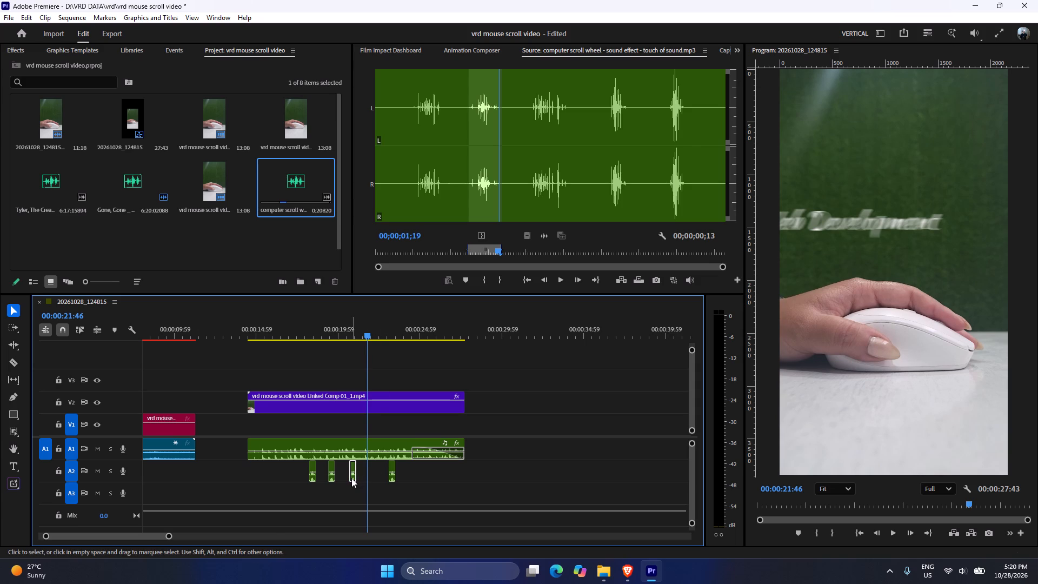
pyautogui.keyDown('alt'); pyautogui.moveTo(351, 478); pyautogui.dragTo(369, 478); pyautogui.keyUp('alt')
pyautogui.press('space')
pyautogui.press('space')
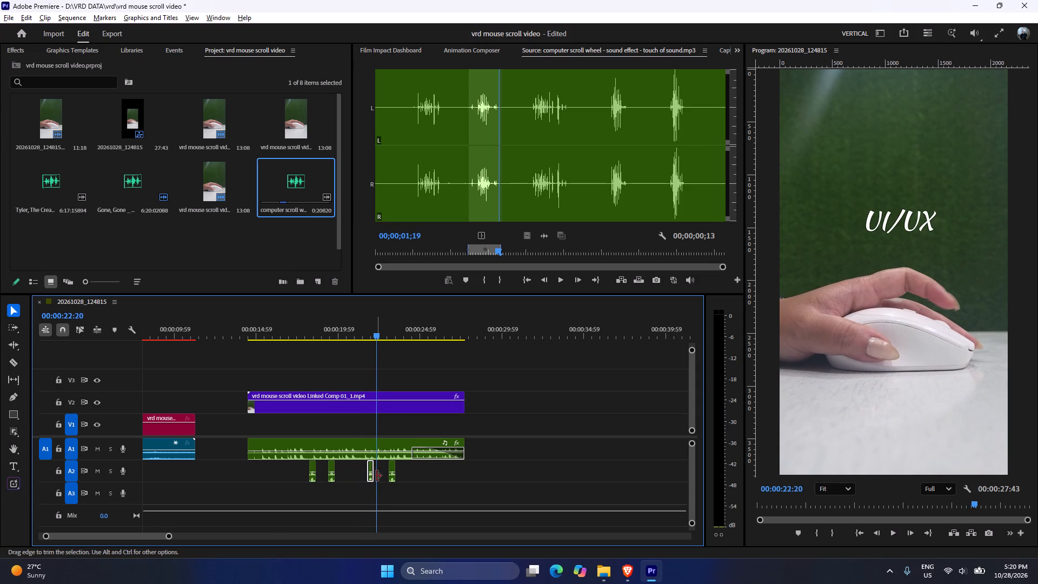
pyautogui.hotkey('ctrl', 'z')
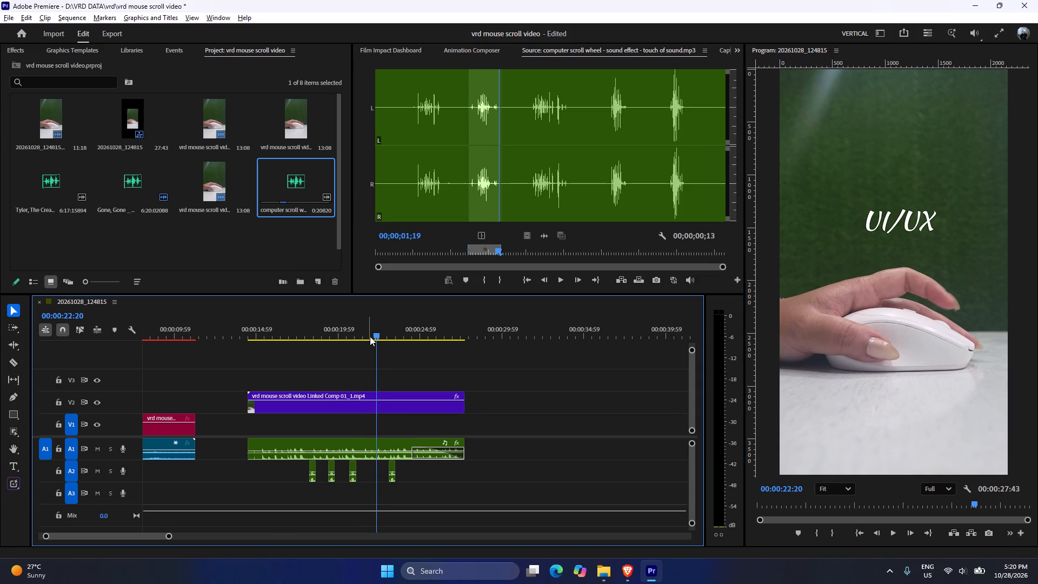
# Duplicate the third scroll sound on A2 to start at 00:00:21:48, where Web Development slides out, and play it back.
pyautogui.click(370, 336)
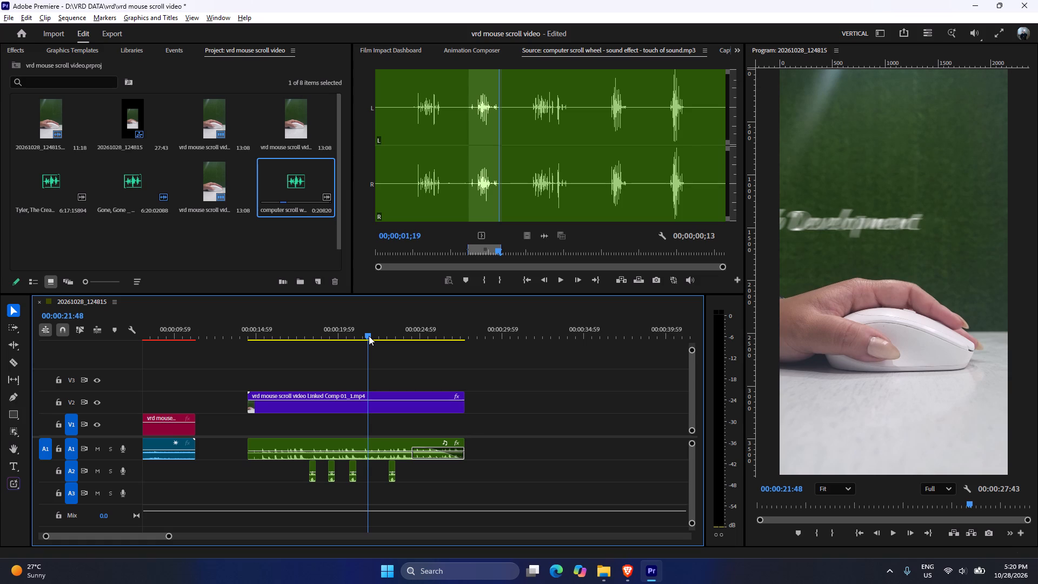
pyautogui.click(354, 477)
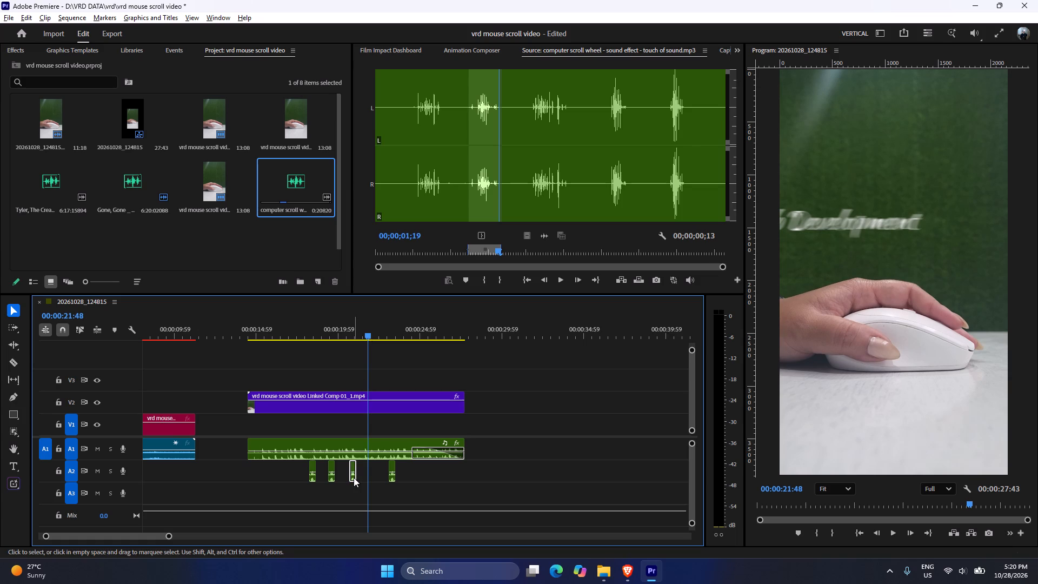
pyautogui.keyDown('alt'); pyautogui.moveTo(354, 477); pyautogui.dragTo(370, 477); pyautogui.keyUp('alt')
pyautogui.click(365, 335)
pyautogui.press('space')
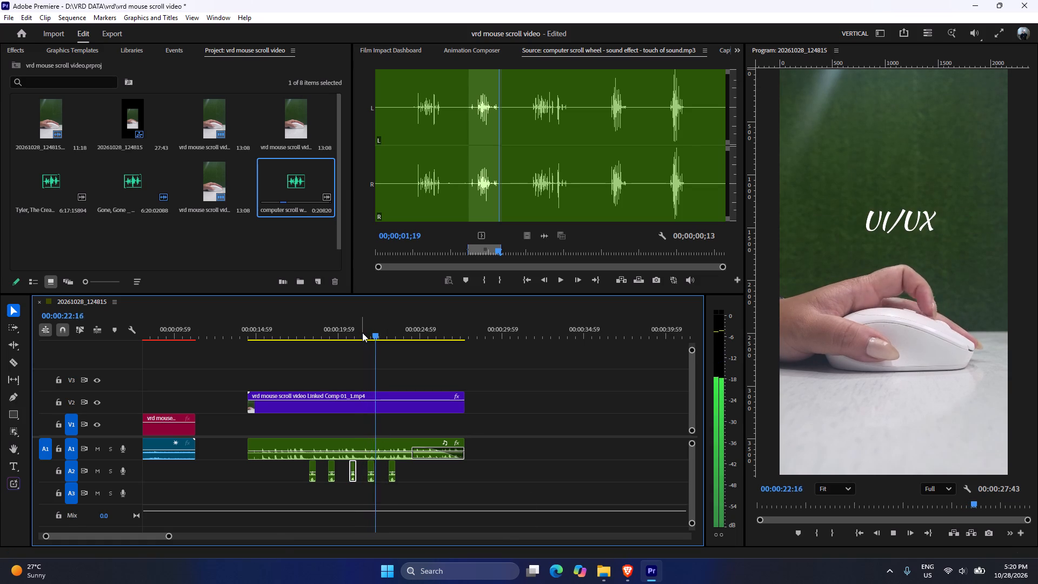
pyautogui.press('space')
# Play the sequence from the start of the Linked Comp 01_1 clip through Digital Marketing to check the scroll sounds.
pyautogui.moveTo(396, 334); pyautogui.dragTo(276, 348)
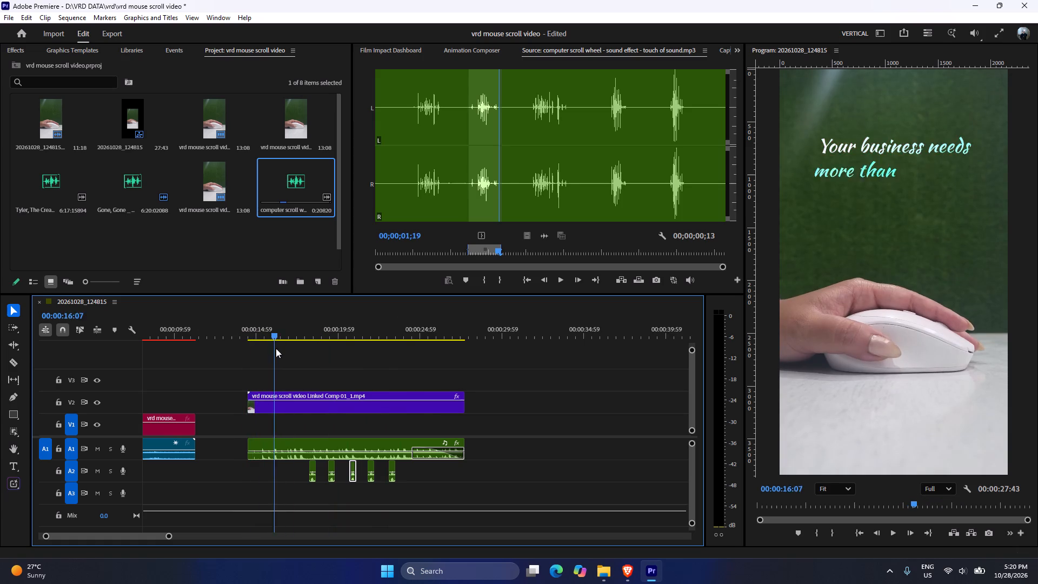
pyautogui.moveTo(276, 348); pyautogui.dragTo(240, 346)
pyautogui.press('space')
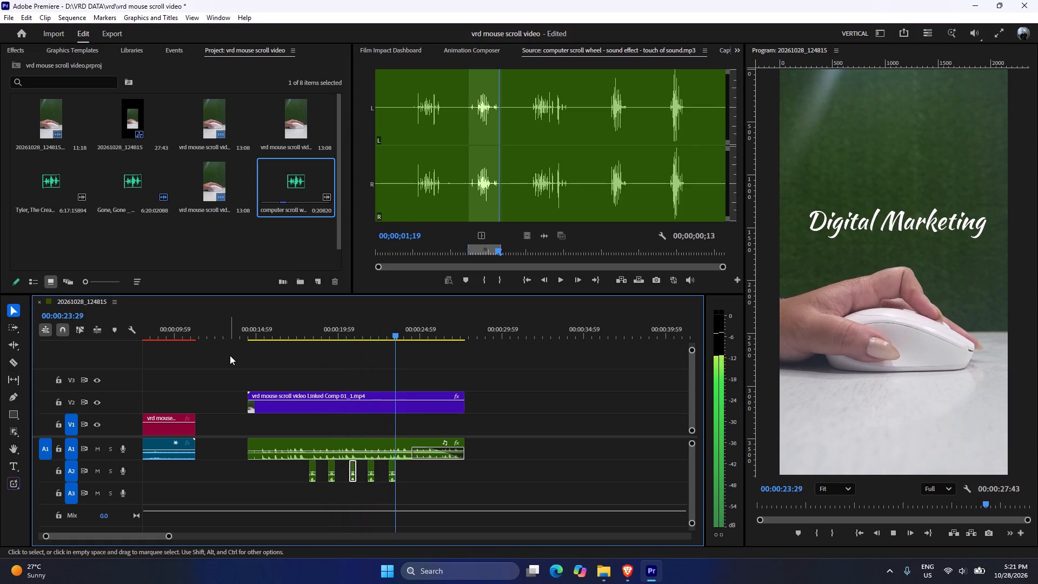
pyautogui.press('space')
# Move the Linked Comp 01_1 clip from V2 down to V1, keeping its timing.
pyautogui.click(283, 430)
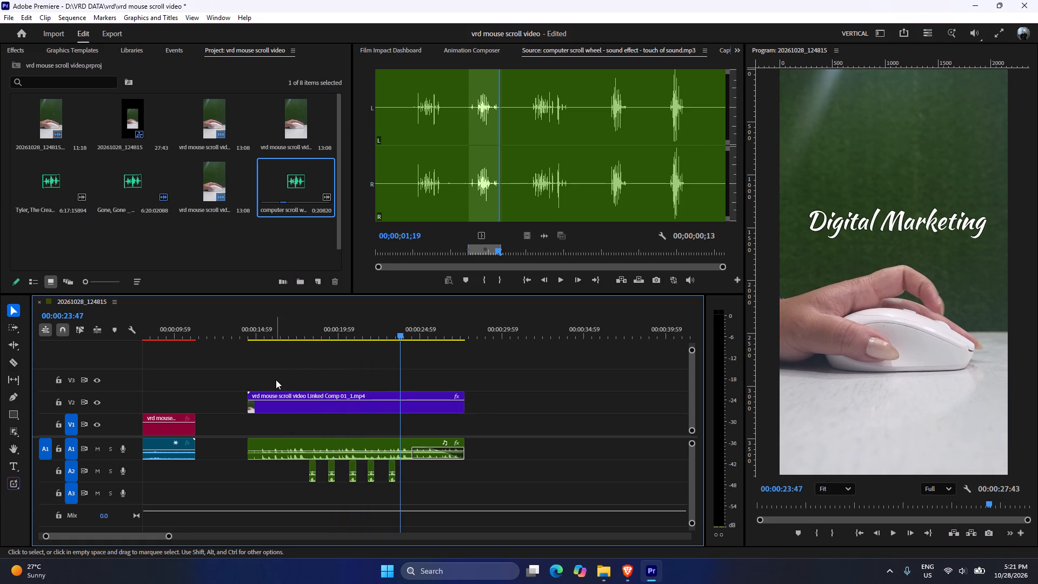
pyautogui.moveTo(284, 411); pyautogui.dragTo(285, 420)
pyautogui.click(291, 384)
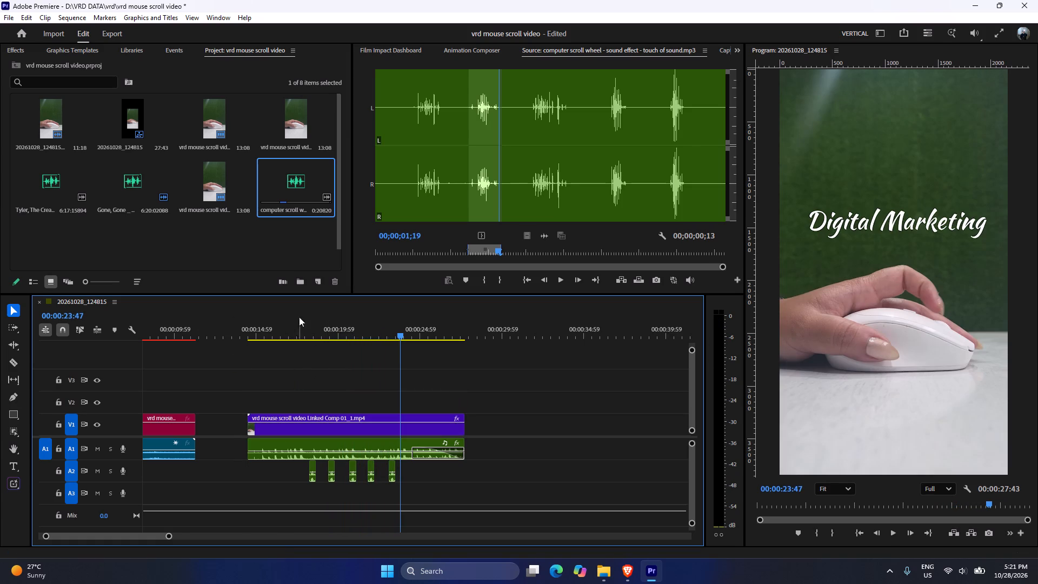
# Create a 2160 x 3840 adjustment layer at 23.976 fps and place it on V2 at the start of the Linked Comp 01_1 clip.
pyautogui.click(321, 286)
pyautogui.click(344, 339)
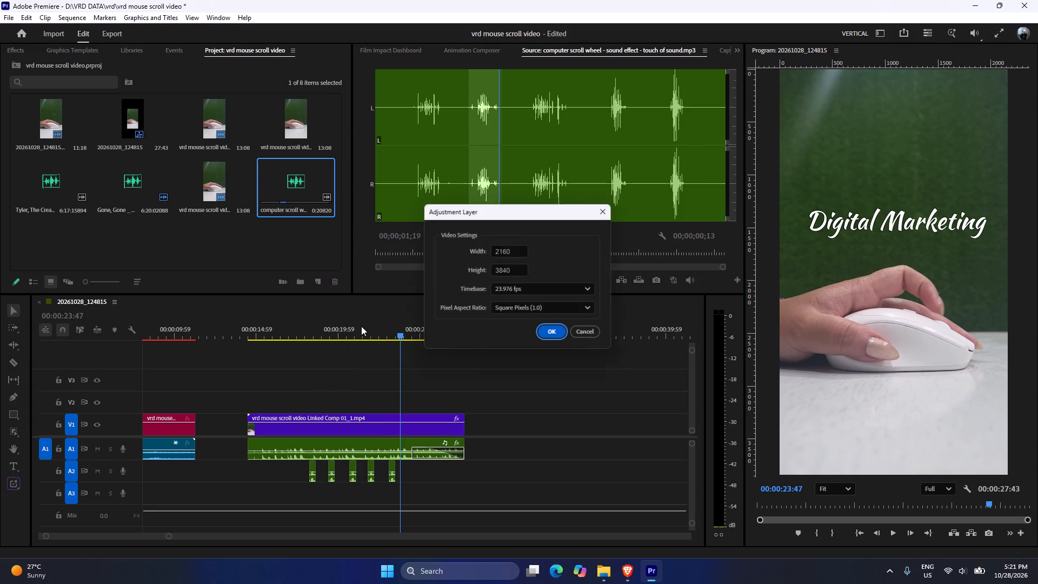
pyautogui.click(566, 340)
pyautogui.click(562, 335)
pyautogui.moveTo(54, 241); pyautogui.dragTo(252, 382)
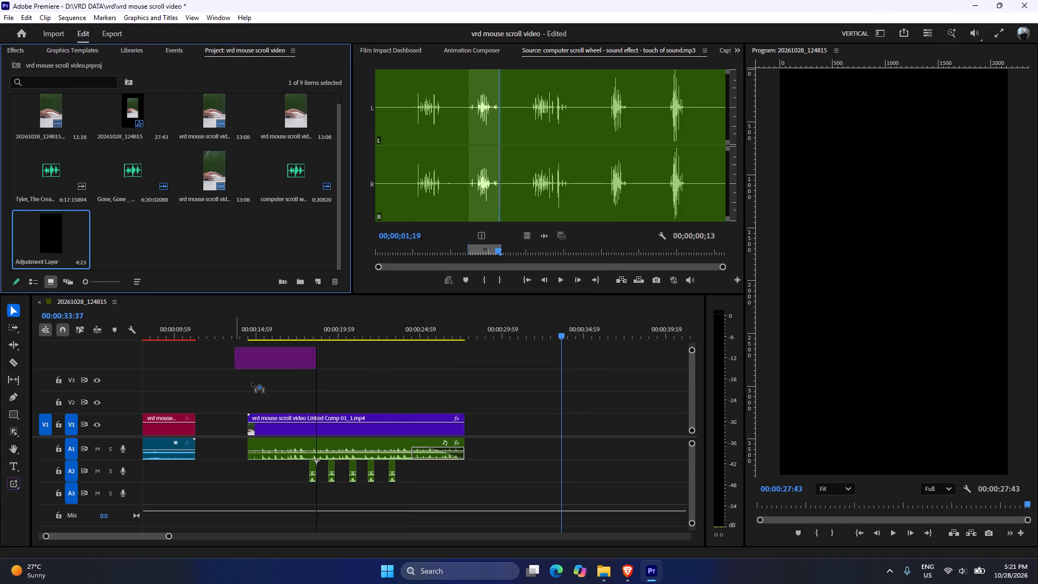
pyautogui.moveTo(252, 382); pyautogui.dragTo(245, 400)
# Extend the adjustment layer on V2 so it ends at 00:00:24:26, where the Digital Marketing mouse shot cuts away.
pyautogui.moveTo(335, 398); pyautogui.dragTo(464, 395)
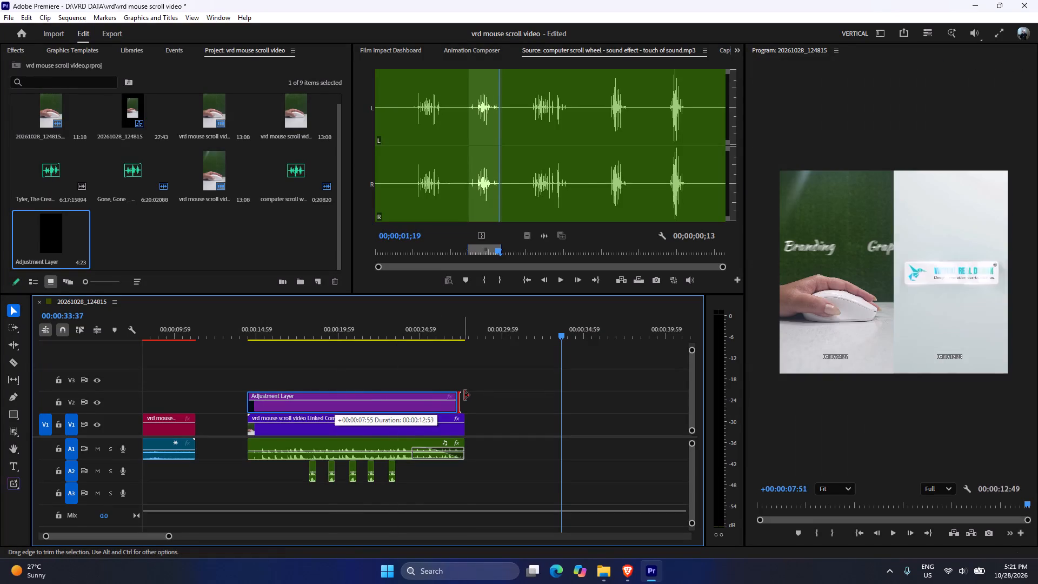
pyautogui.moveTo(464, 395); pyautogui.dragTo(471, 395)
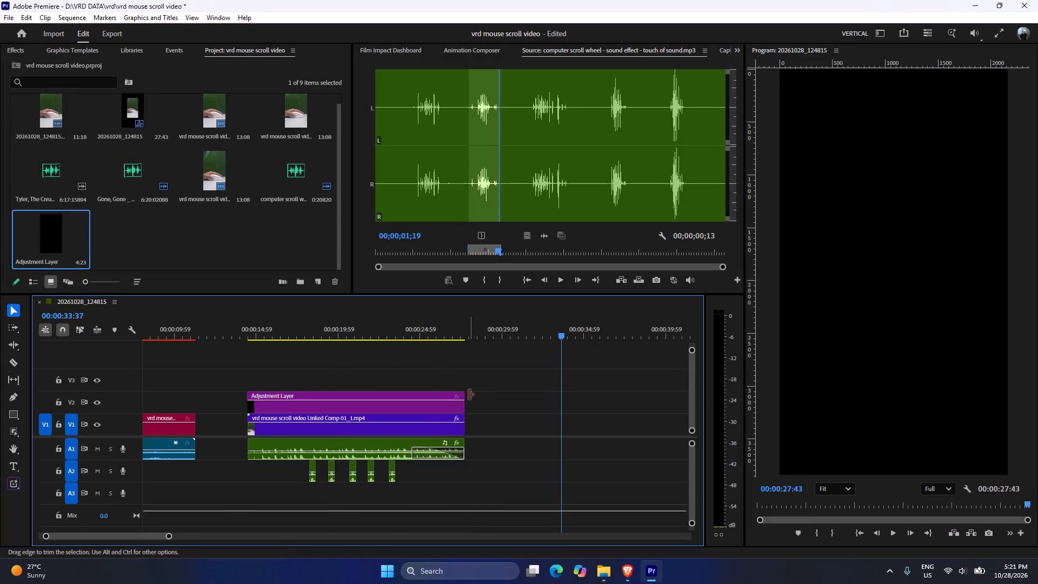
pyautogui.moveTo(468, 396); pyautogui.dragTo(440, 397)
pyautogui.moveTo(434, 333); pyautogui.dragTo(422, 329)
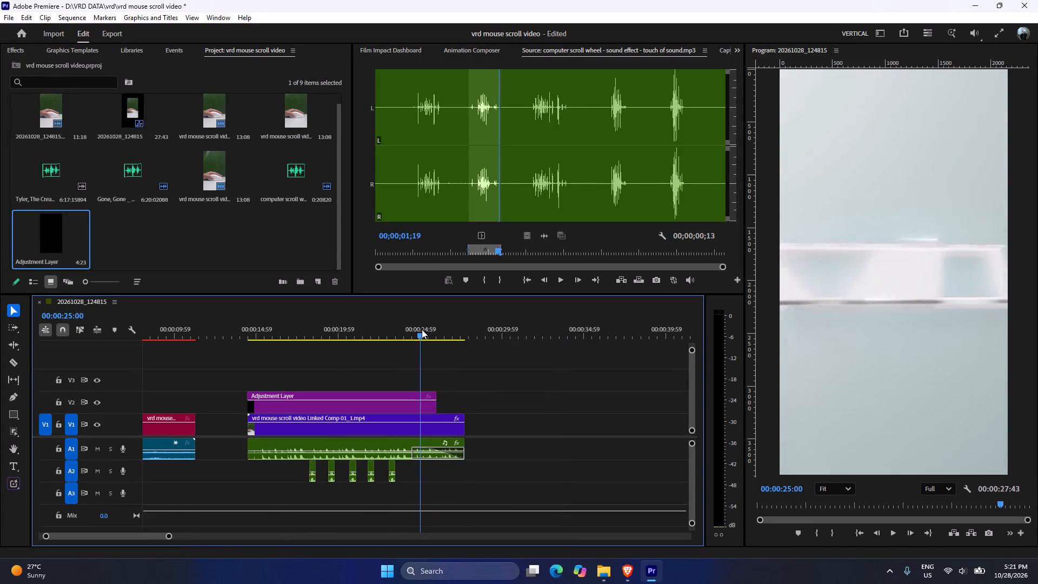
pyautogui.moveTo(422, 329); pyautogui.dragTo(414, 329)
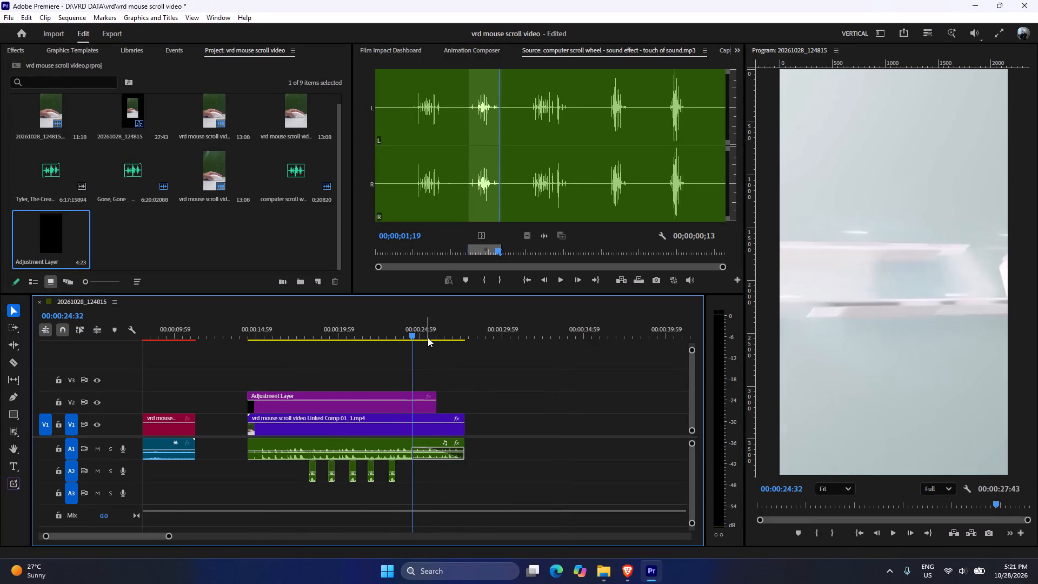
pyautogui.press('Left')
pyautogui.press('Left')
pyautogui.press('Left')
pyautogui.press('Left')
pyautogui.press('Left')
pyautogui.press('Left')
pyautogui.press('Left')
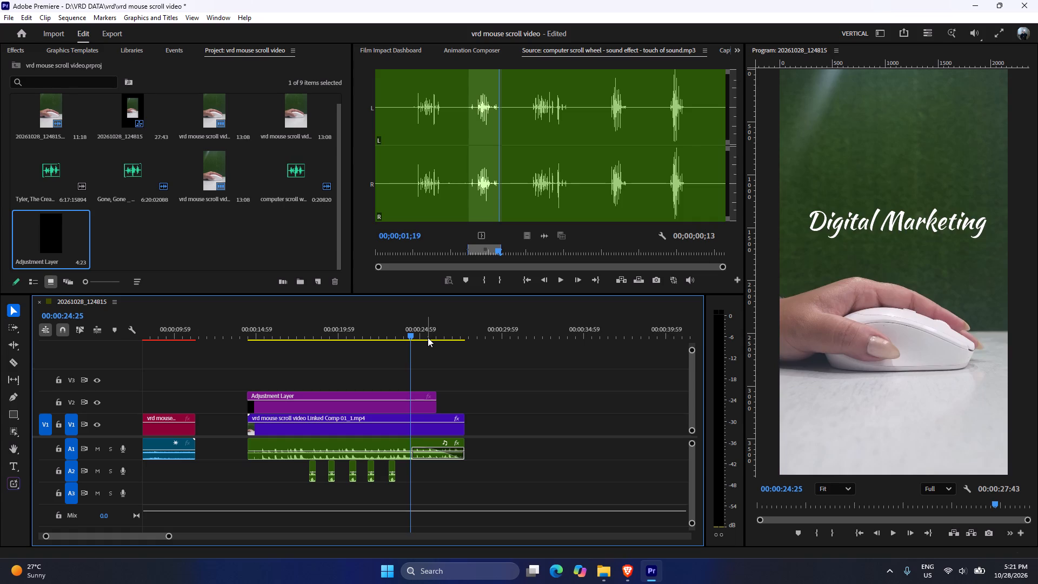
pyautogui.press('Right')
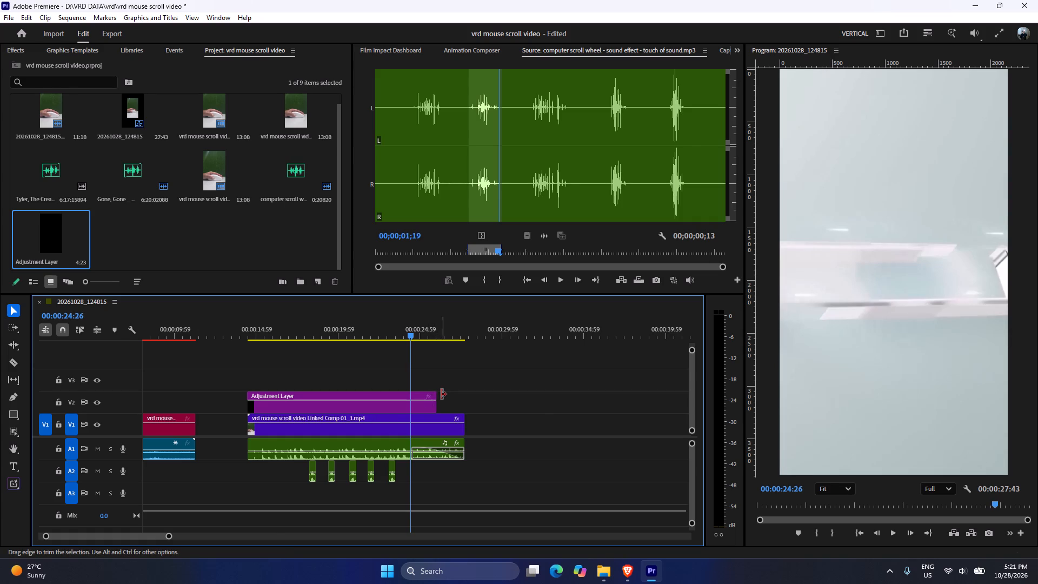
pyautogui.moveTo(441, 394); pyautogui.dragTo(415, 394)
pyautogui.click(424, 395)
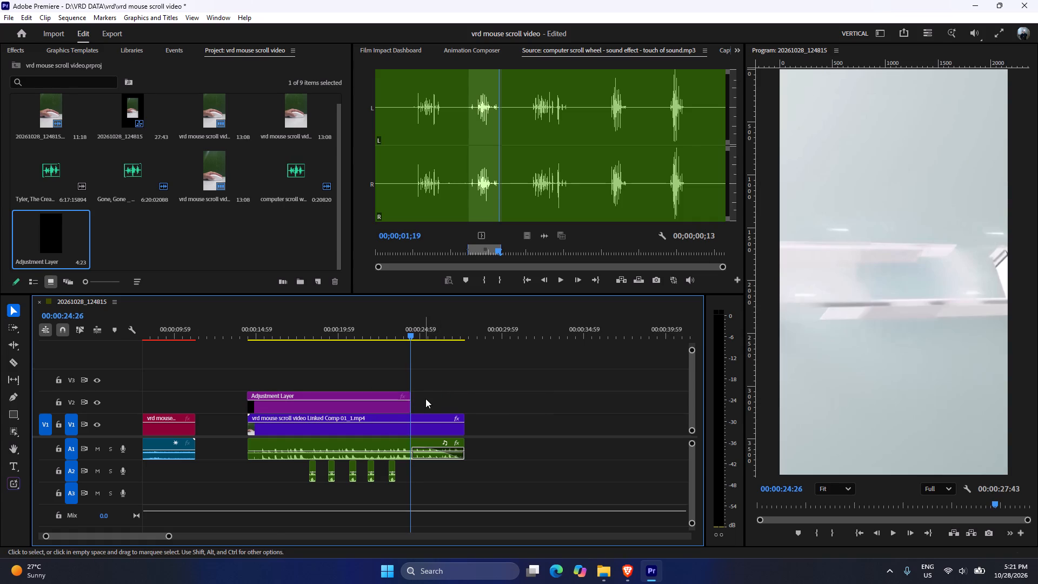
# Find the 2 Strip cinematic Lumetri preset and apply it to the adjustment layer on V2.
pyautogui.moveTo(382, 334); pyautogui.dragTo(356, 344)
pyautogui.click(362, 404)
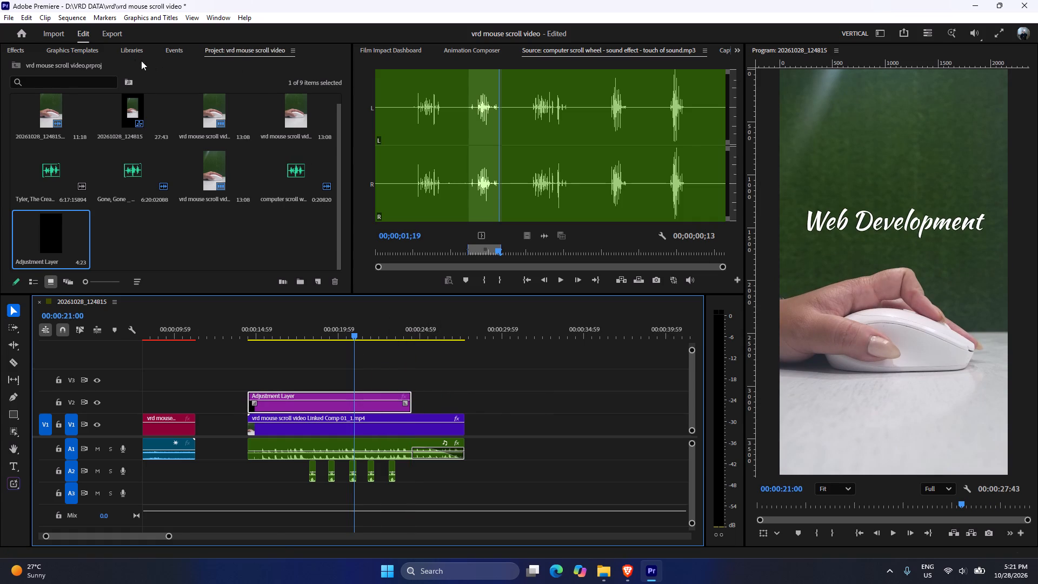
pyautogui.click(26, 48)
pyautogui.click(44, 73)
pyautogui.click(36, 67)
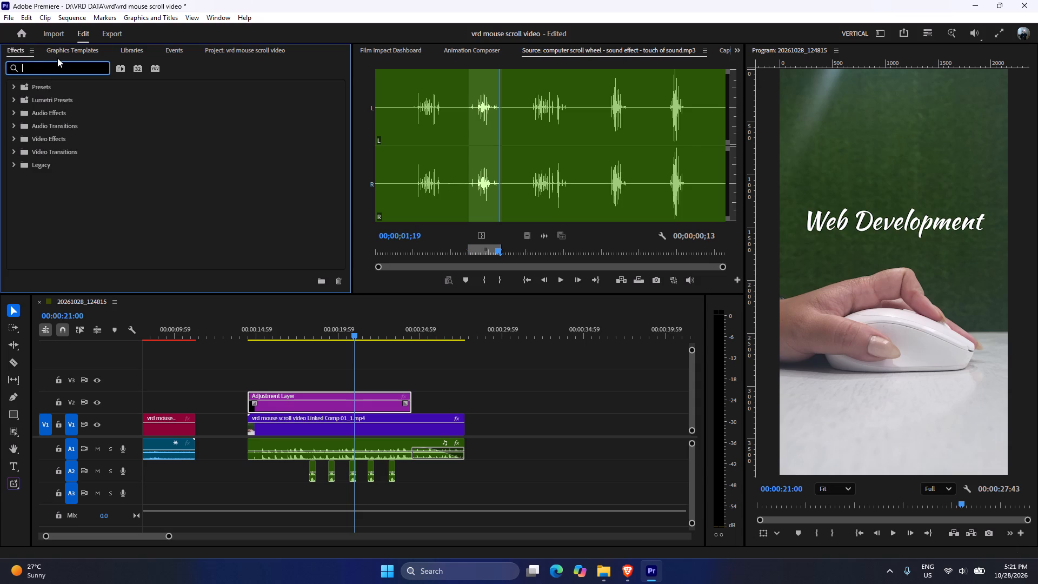
pyautogui.write('2 strip')
pyautogui.moveTo(51, 124); pyautogui.dragTo(175, 196)
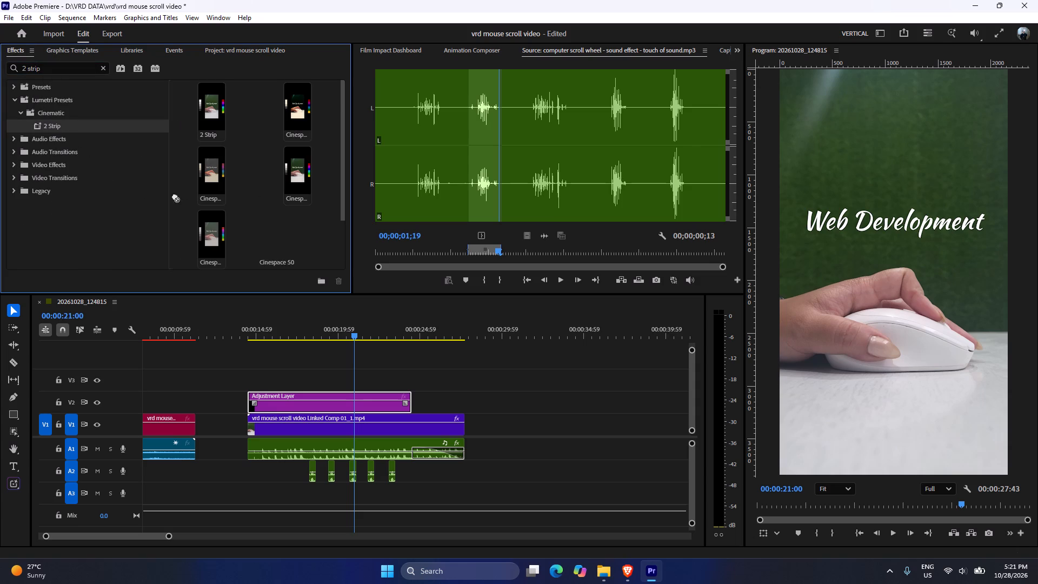
pyautogui.moveTo(175, 196); pyautogui.dragTo(326, 403)
pyautogui.click(407, 396)
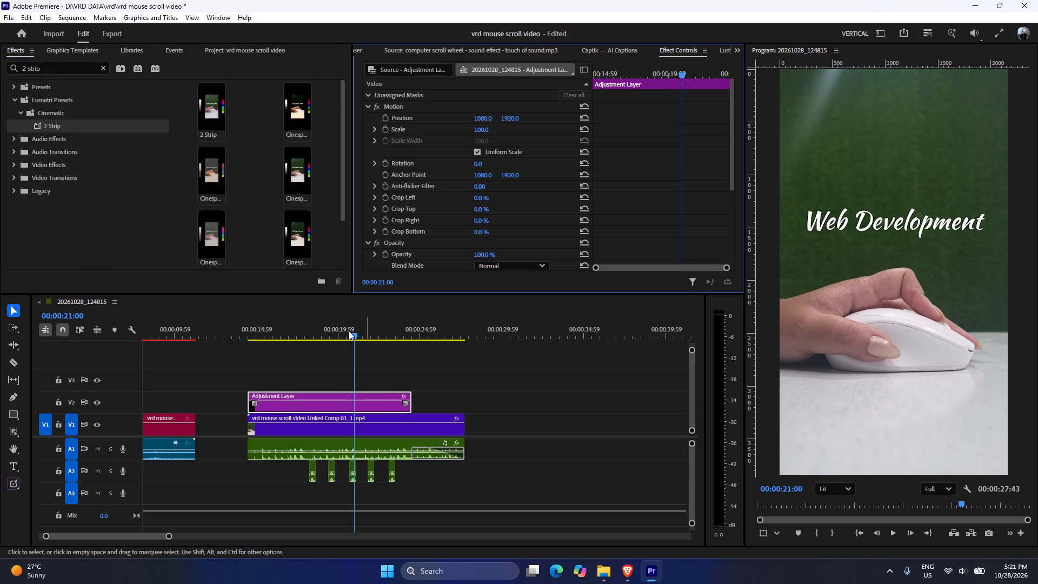
# Set the adjustment layer's Lumetri Basic Correction exposure to 0.1 and contrast to 35, previewing on the Web Development shot.
pyautogui.scroll(-17, 432, 185)
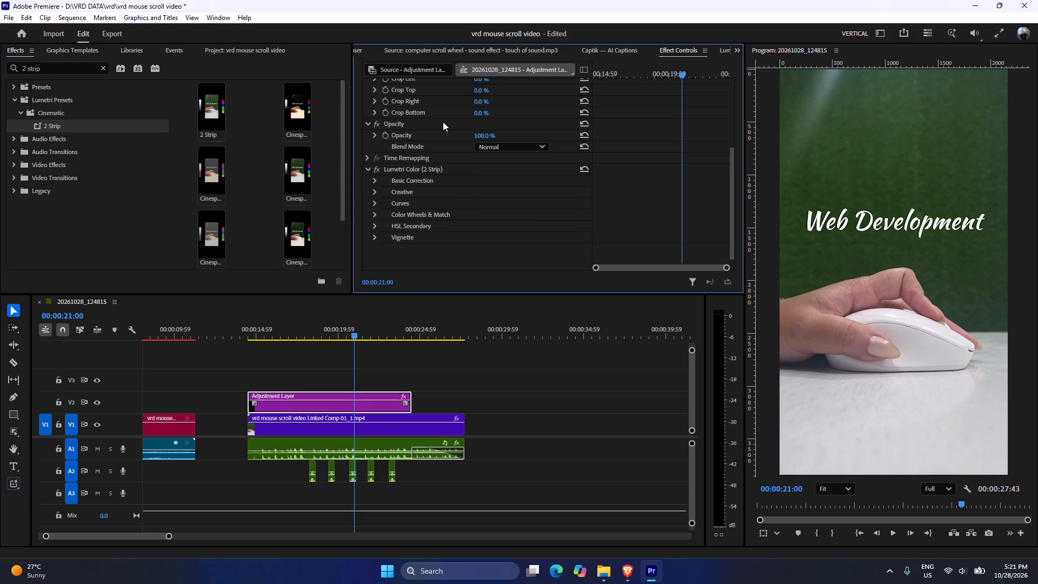
pyautogui.click(370, 170)
pyautogui.click(376, 171)
pyautogui.scroll(-10, 413, 177)
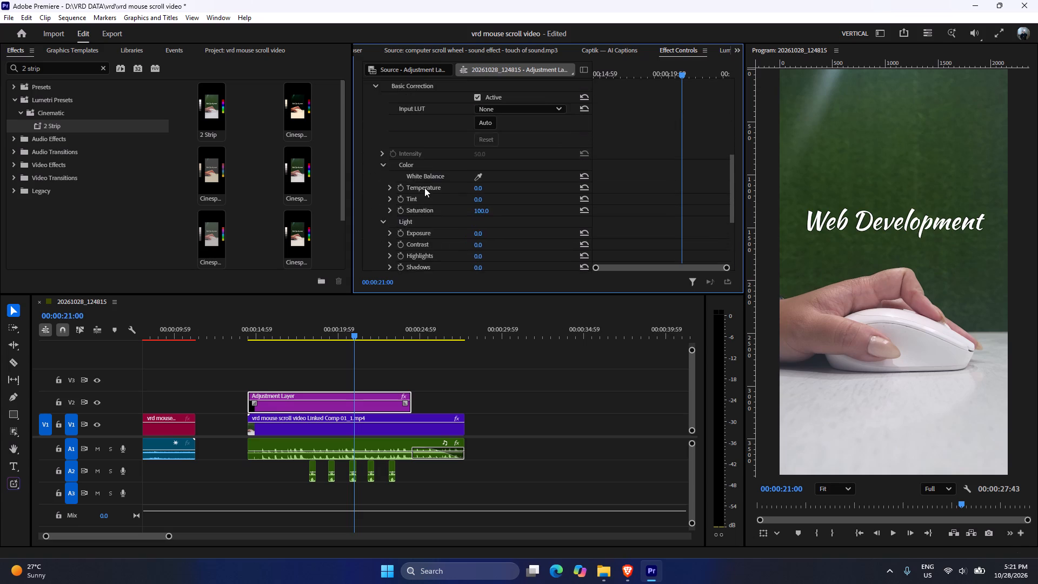
pyautogui.scroll(-3, 424, 188)
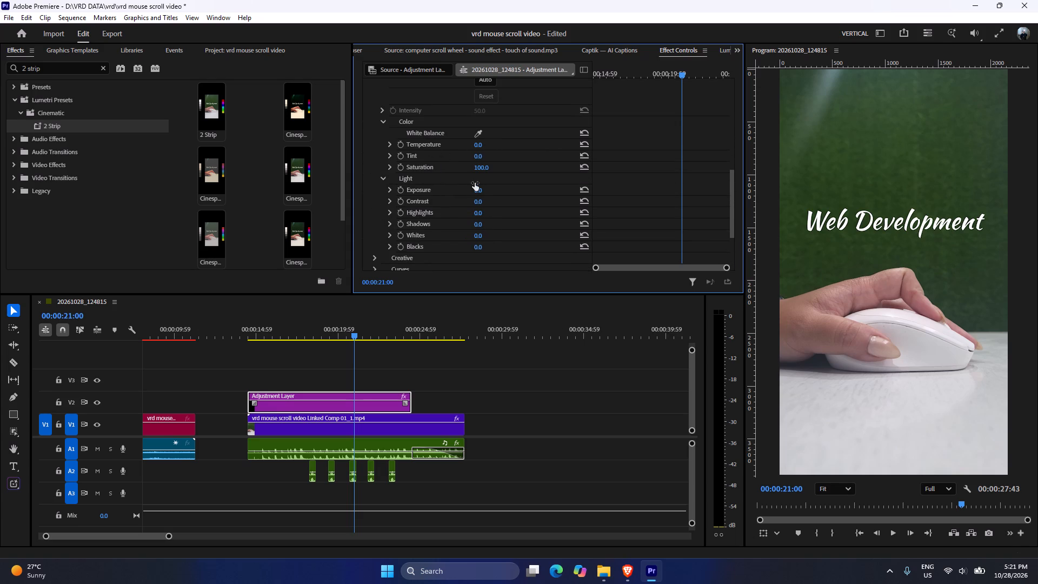
pyautogui.moveTo(475, 181); pyautogui.dragTo(479, 181)
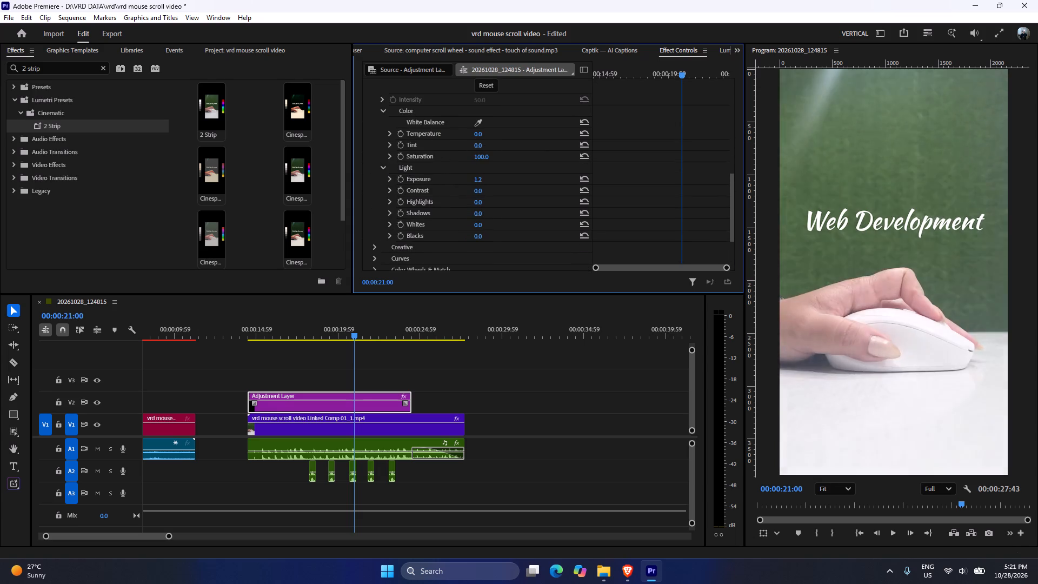
pyautogui.moveTo(479, 181); pyautogui.dragTo(480, 186)
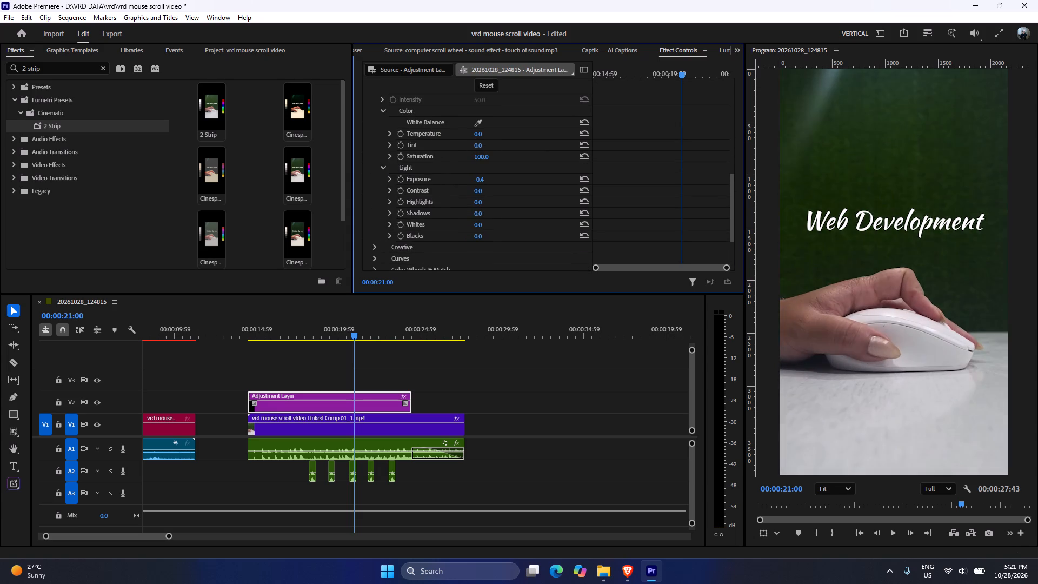
pyautogui.moveTo(480, 186); pyautogui.dragTo(481, 186)
pyautogui.moveTo(480, 191); pyautogui.dragTo(489, 195)
pyautogui.moveTo(489, 195); pyautogui.dragTo(497, 198)
pyautogui.click(485, 179)
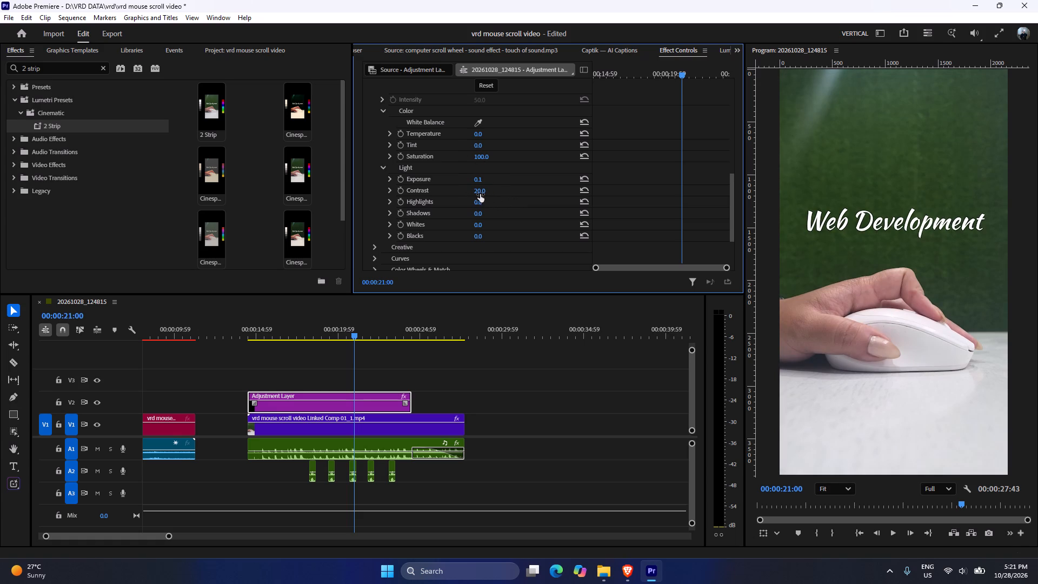
pyautogui.click(477, 192)
# Set the adjustment layer's Lumetri highlights to 8.
pyautogui.moveTo(478, 201); pyautogui.dragTo(491, 204)
pyautogui.moveTo(491, 204); pyautogui.dragTo(488, 204)
pyautogui.moveTo(488, 204); pyautogui.dragTo(485, 204)
# Raise the adjustment layer's saturation in Lumetri Basic Correction to enrich the green backdrop and skin tones.
pyautogui.scroll(-4, 442, 231)
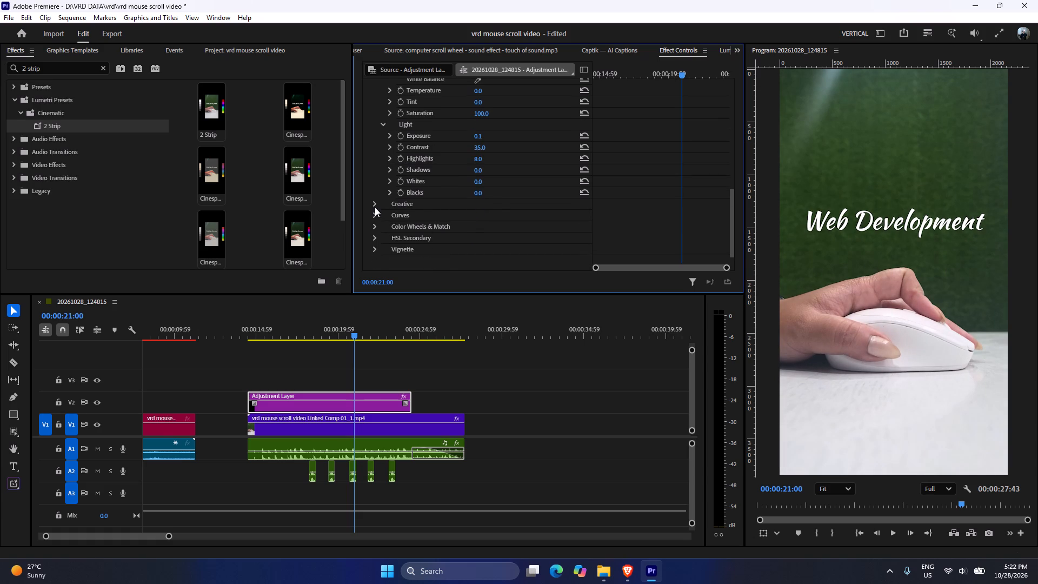
pyautogui.click(372, 205)
pyautogui.scroll(-3, 416, 211)
pyautogui.scroll(5, 425, 156)
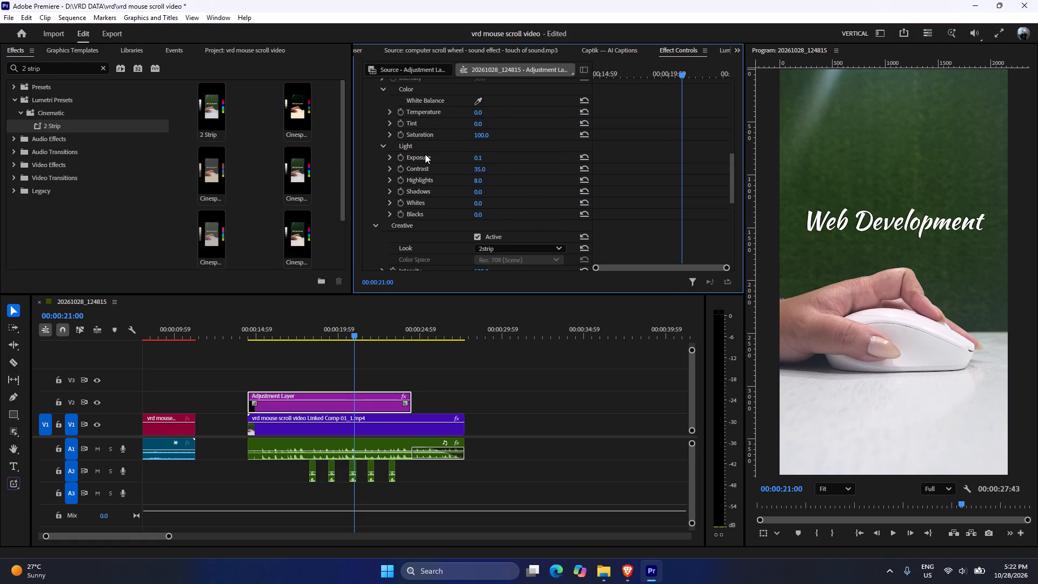
pyautogui.moveTo(482, 135); pyautogui.dragTo(504, 138)
pyautogui.moveTo(504, 138); pyautogui.dragTo(501, 137)
# Add a highlight and a shadow point to the adjustment layer's Lumetri RGB master curve and lower both slightly.
pyautogui.scroll(-8, 443, 183)
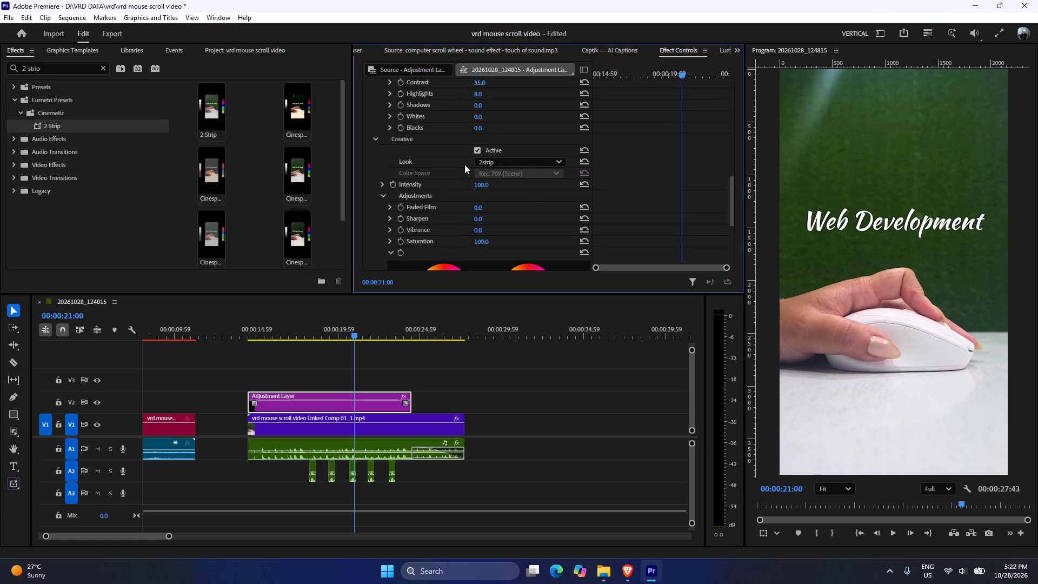
pyautogui.scroll(-17, 428, 189)
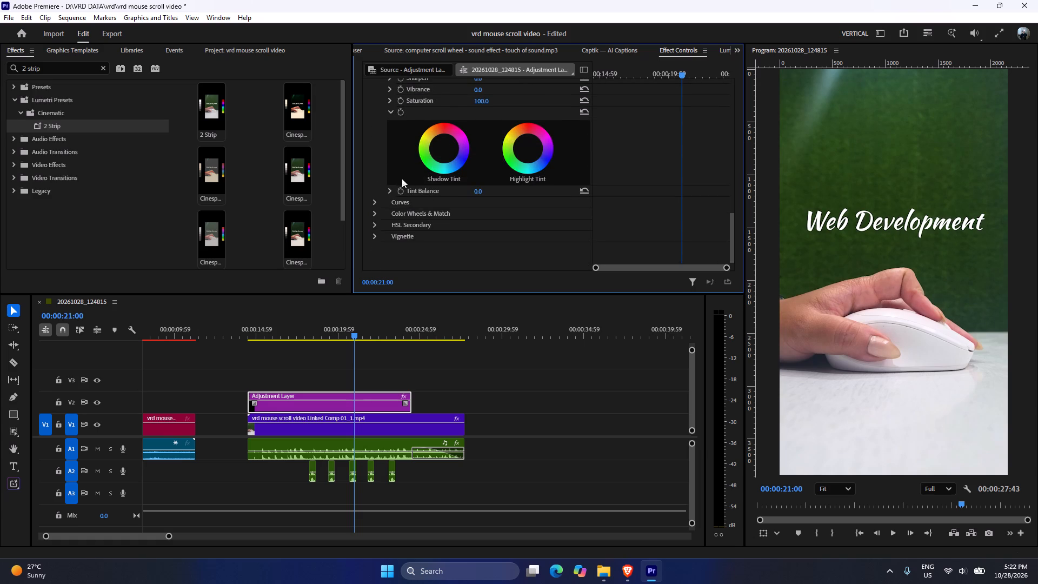
pyautogui.click(375, 194)
pyautogui.scroll(-10, 470, 185)
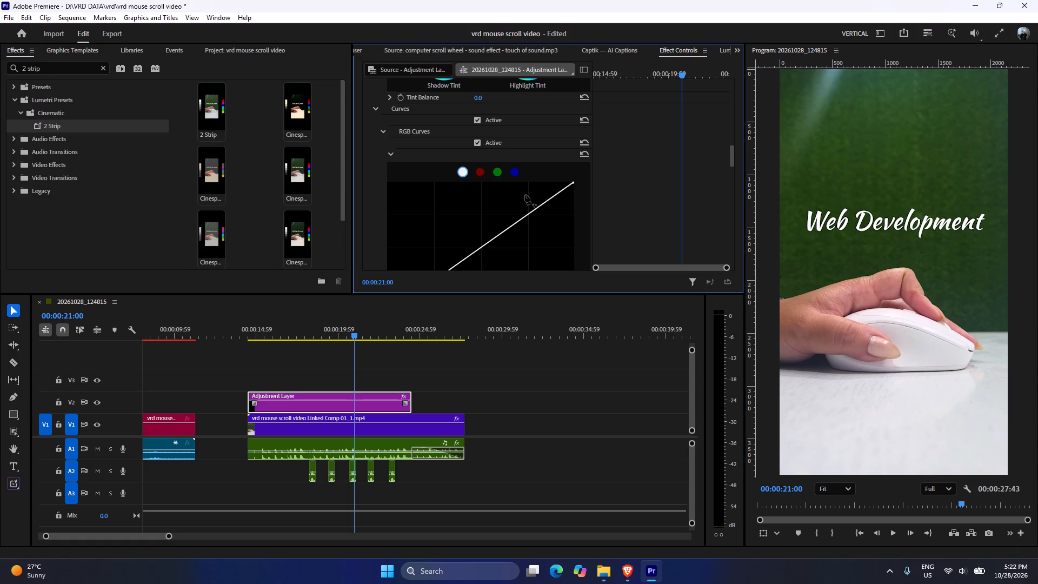
pyautogui.click(528, 191)
pyautogui.scroll(-5, 517, 209)
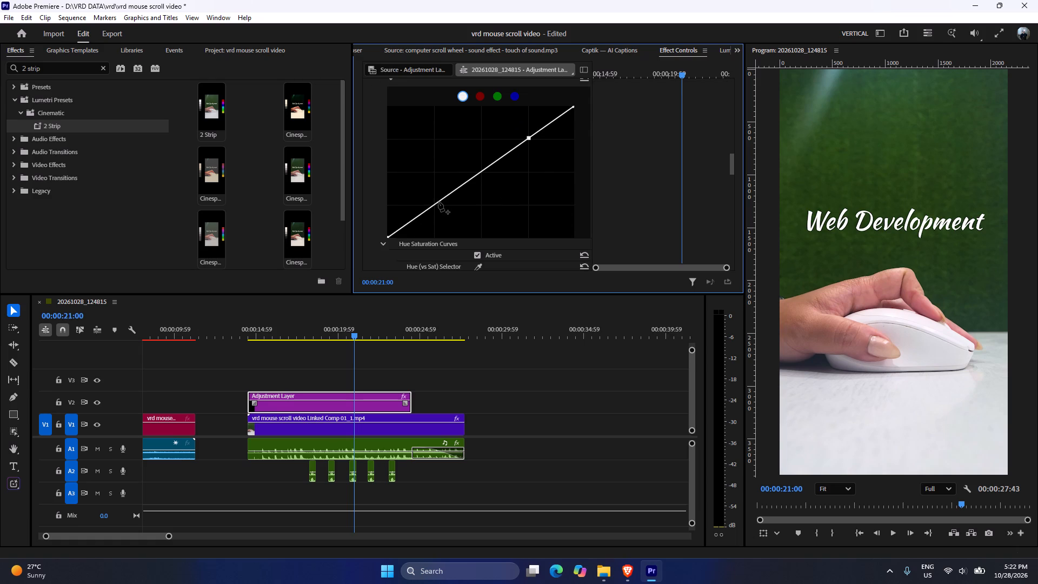
pyautogui.click(436, 205)
pyautogui.moveTo(529, 140); pyautogui.dragTo(531, 146)
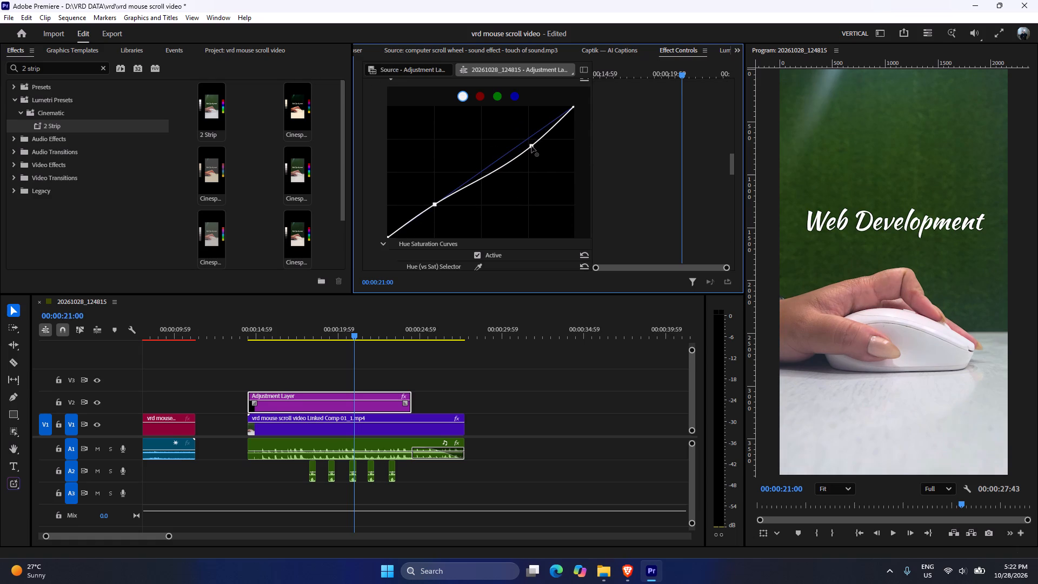
pyautogui.moveTo(531, 146); pyautogui.dragTo(532, 146)
pyautogui.click(434, 203)
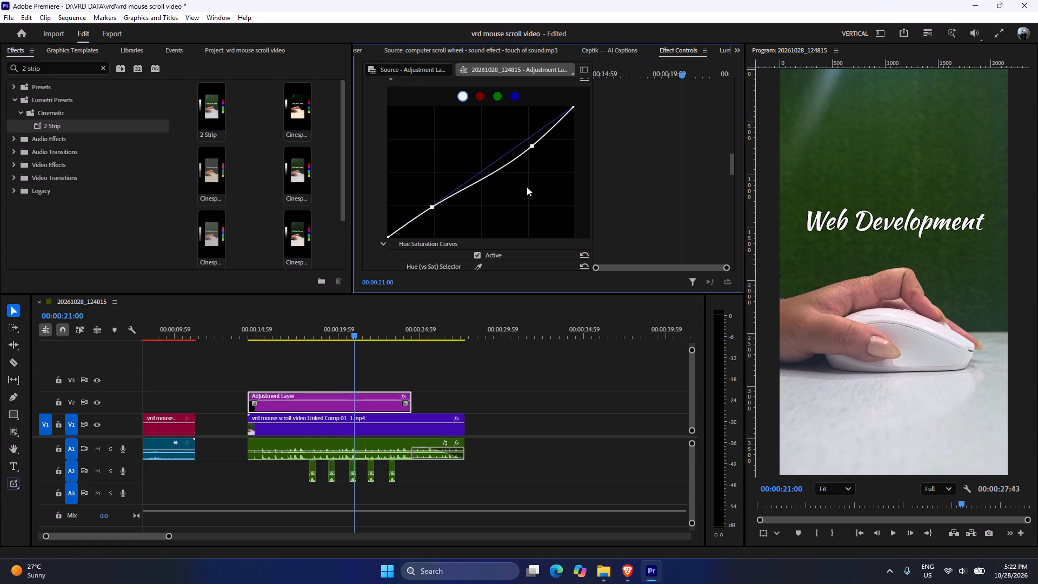
pyautogui.scroll(4, 527, 187)
# Mark sequence In and Out points exactly around the graded vrd mouse scroll video Linked Comp 01_1.mp4 clip.
pyautogui.moveTo(305, 333); pyautogui.dragTo(268, 322)
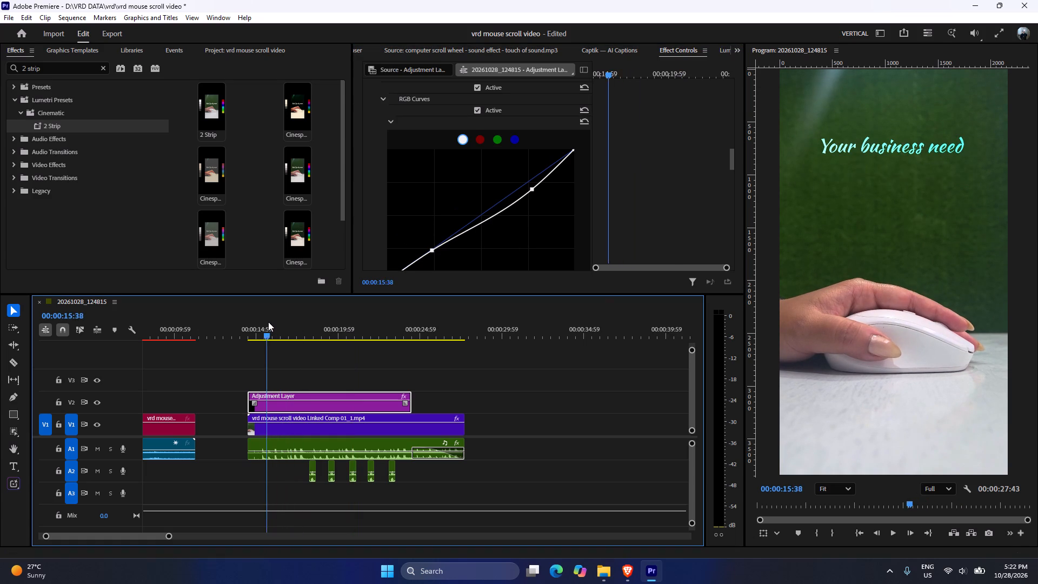
pyautogui.moveTo(268, 322); pyautogui.dragTo(345, 335)
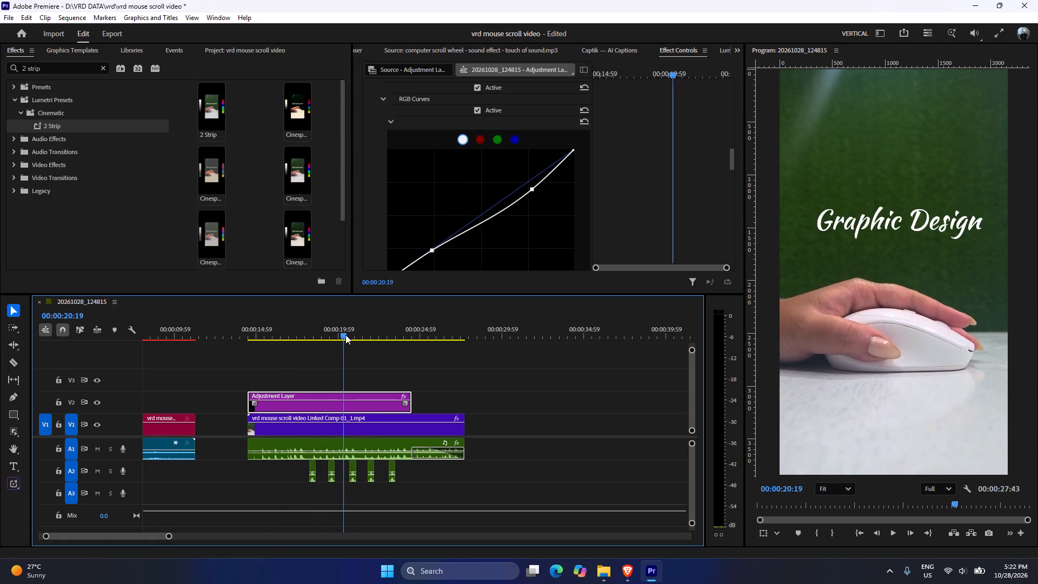
pyautogui.moveTo(345, 335); pyautogui.dragTo(430, 341)
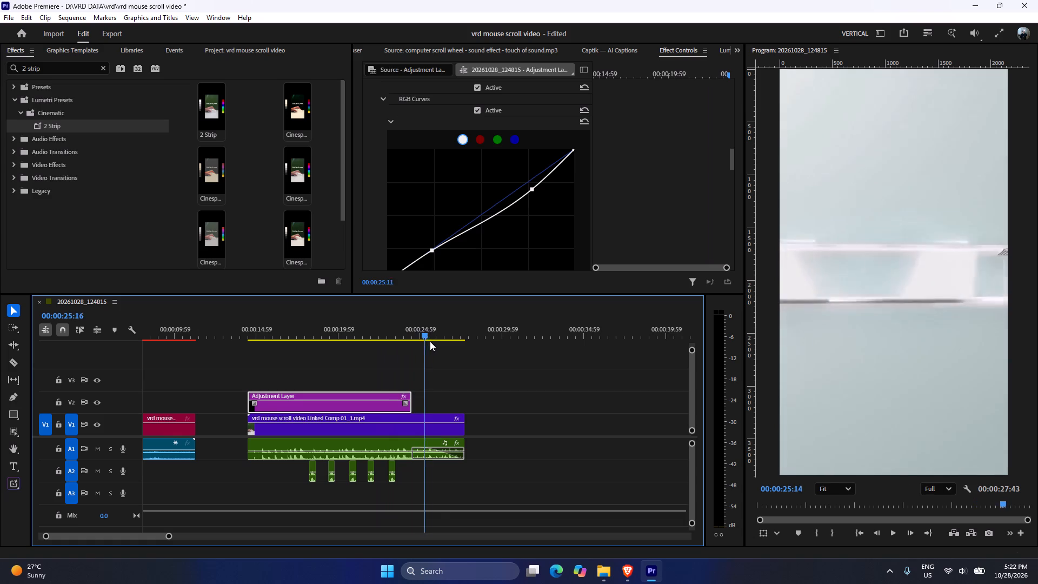
pyautogui.moveTo(430, 341); pyautogui.dragTo(248, 330)
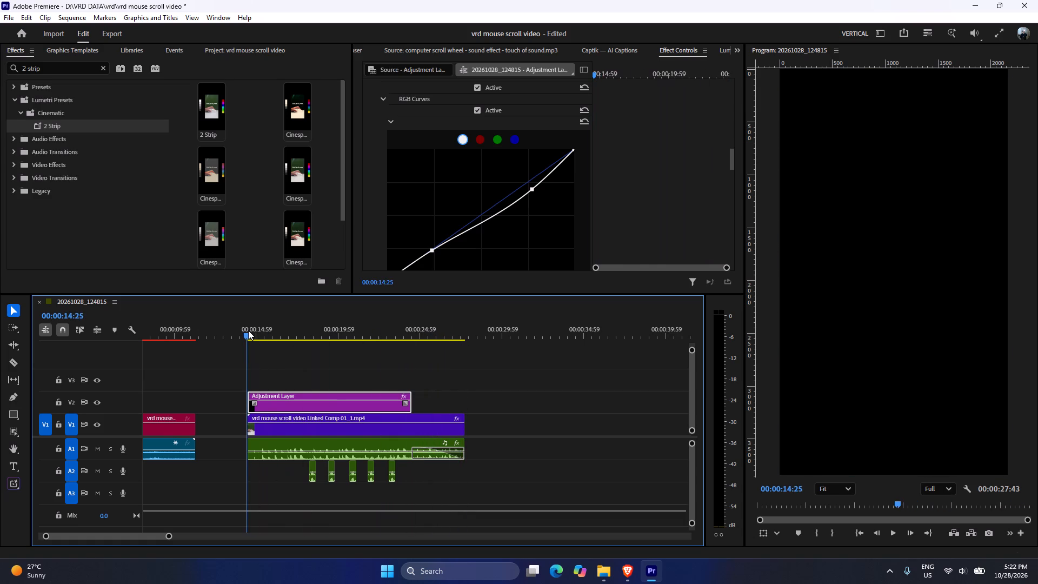
pyautogui.moveTo(248, 330); pyautogui.dragTo(242, 331)
pyautogui.press('i')
pyautogui.click(435, 310)
pyautogui.click(493, 328)
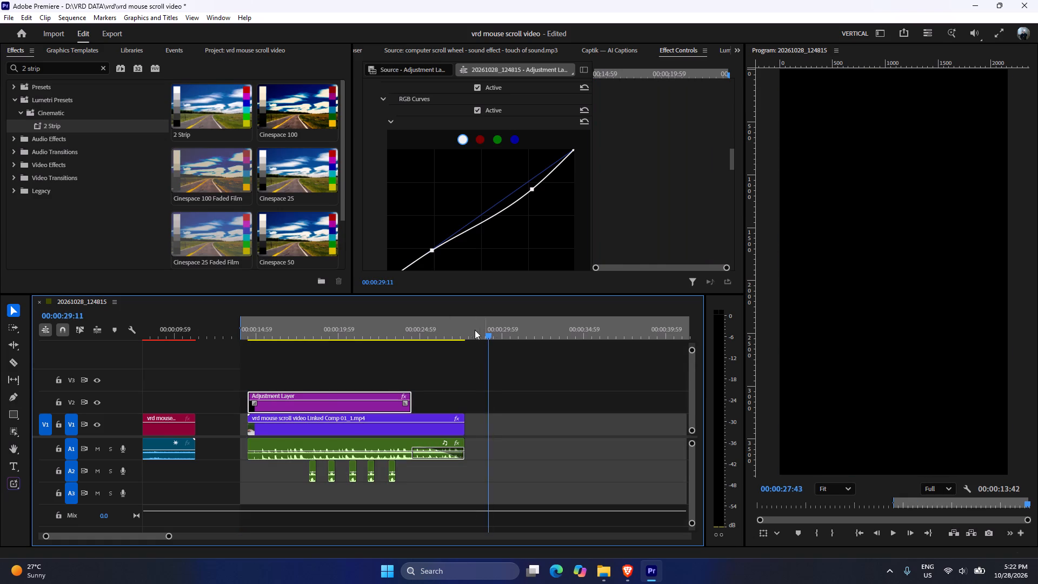
pyautogui.click(470, 330)
pyautogui.press('o')
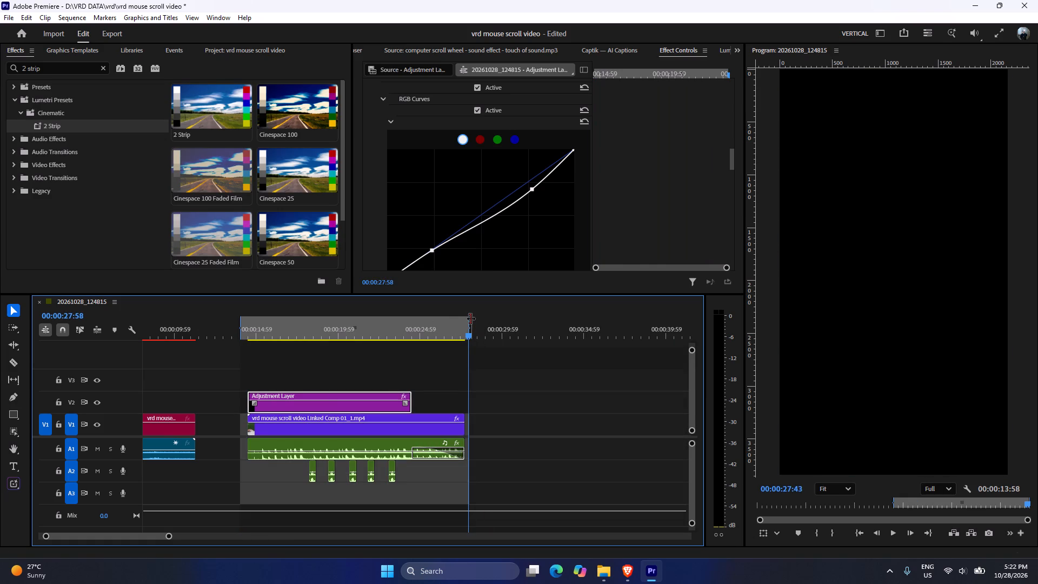
pyautogui.moveTo(471, 318); pyautogui.dragTo(462, 321)
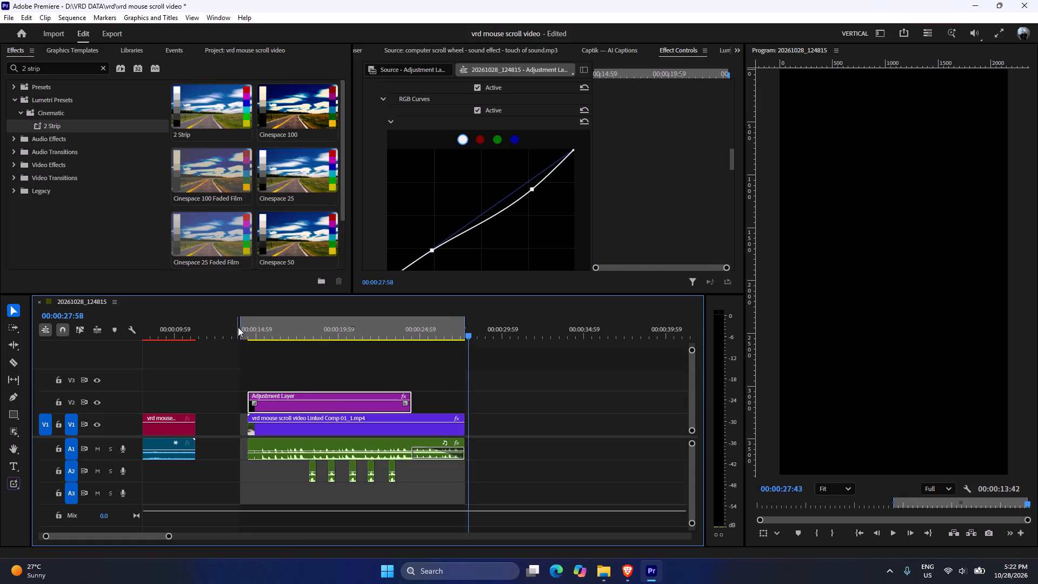
pyautogui.click(242, 329)
pyautogui.moveTo(241, 321); pyautogui.dragTo(248, 323)
pyautogui.click(255, 327)
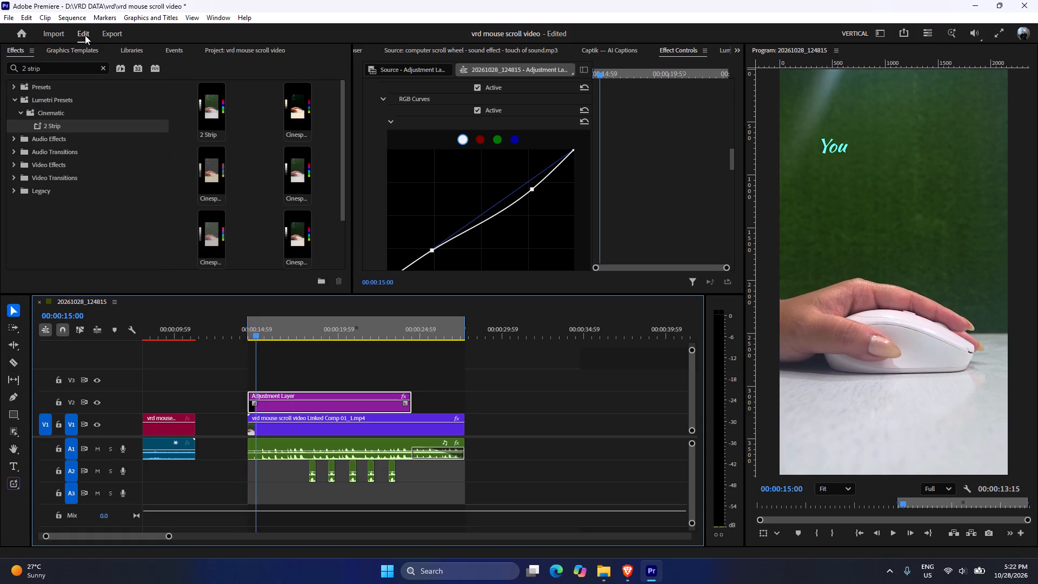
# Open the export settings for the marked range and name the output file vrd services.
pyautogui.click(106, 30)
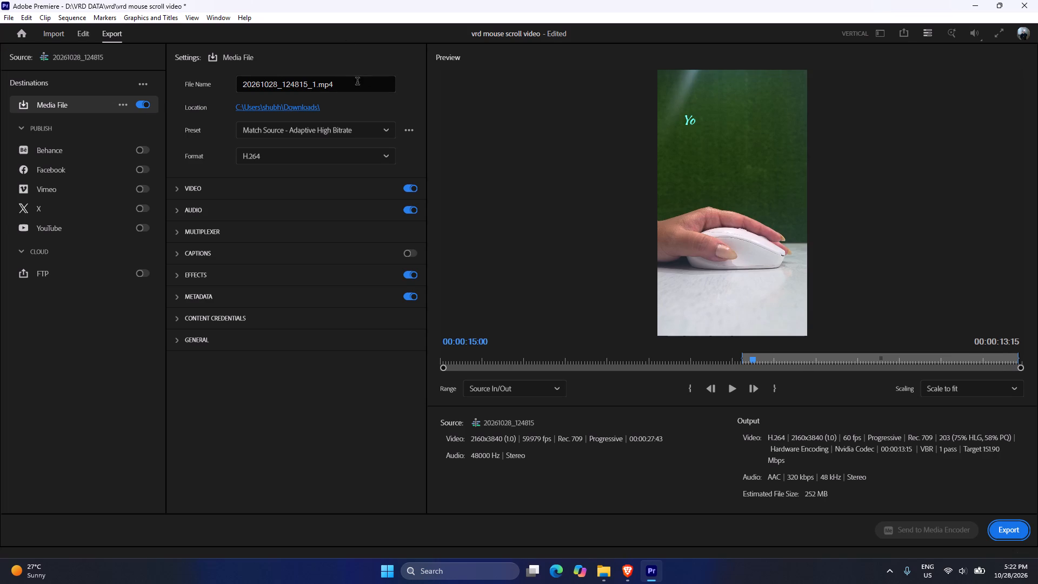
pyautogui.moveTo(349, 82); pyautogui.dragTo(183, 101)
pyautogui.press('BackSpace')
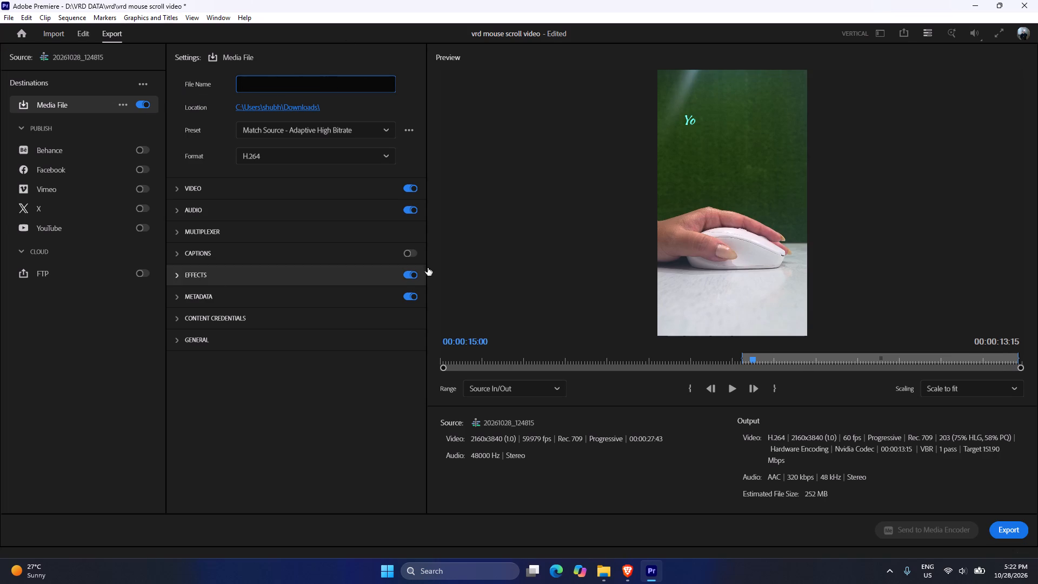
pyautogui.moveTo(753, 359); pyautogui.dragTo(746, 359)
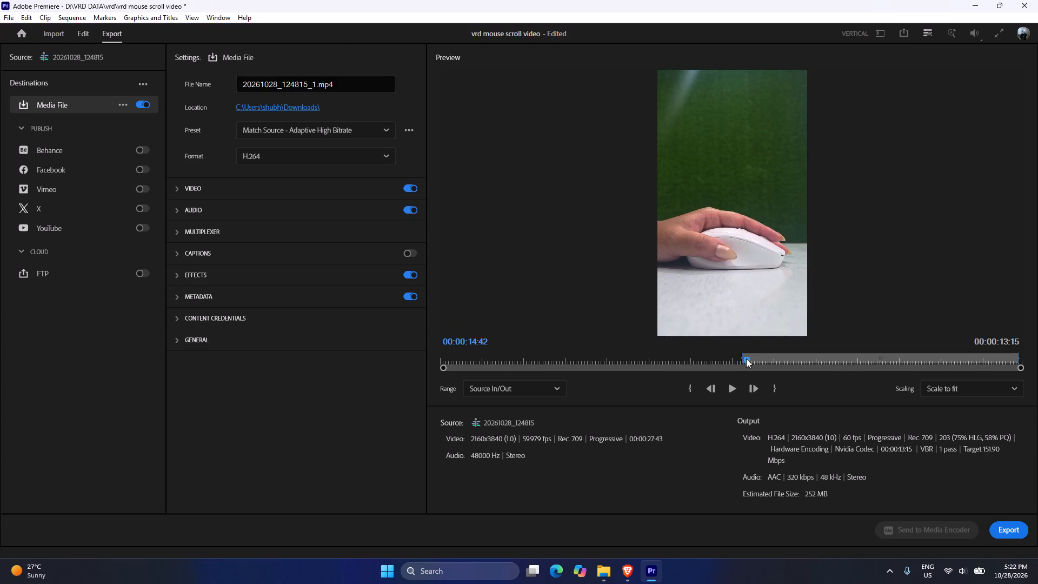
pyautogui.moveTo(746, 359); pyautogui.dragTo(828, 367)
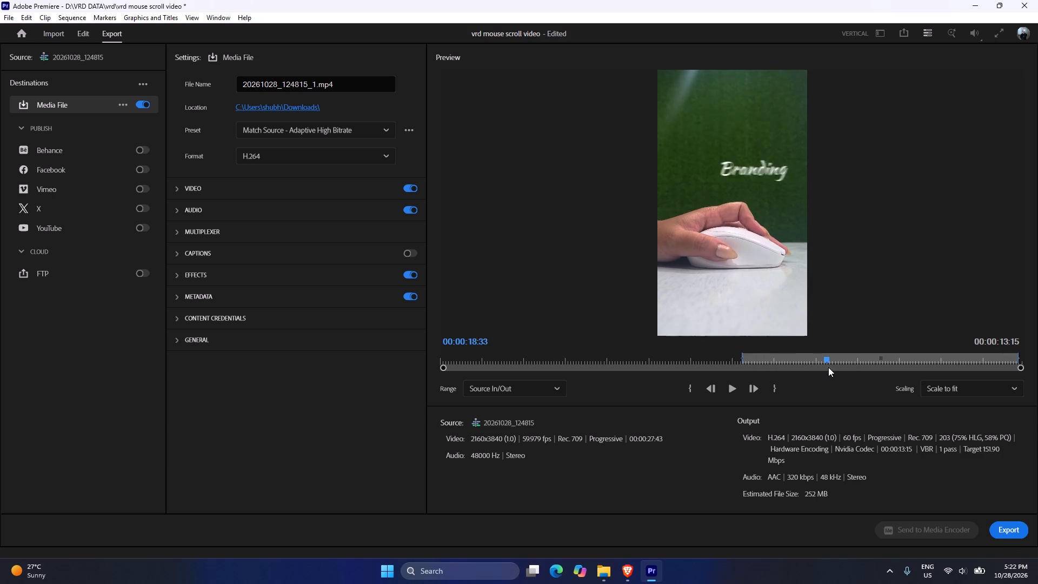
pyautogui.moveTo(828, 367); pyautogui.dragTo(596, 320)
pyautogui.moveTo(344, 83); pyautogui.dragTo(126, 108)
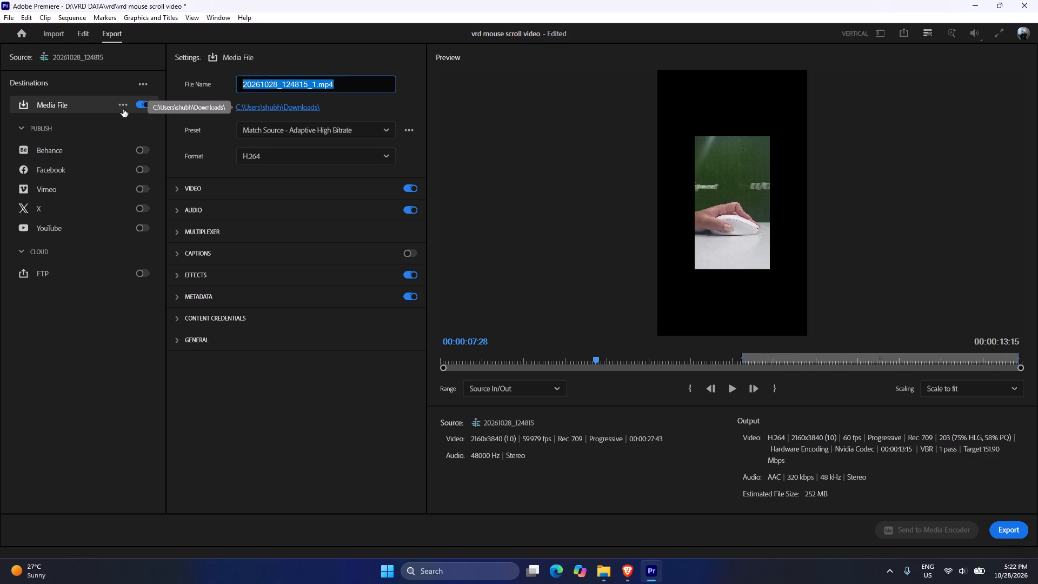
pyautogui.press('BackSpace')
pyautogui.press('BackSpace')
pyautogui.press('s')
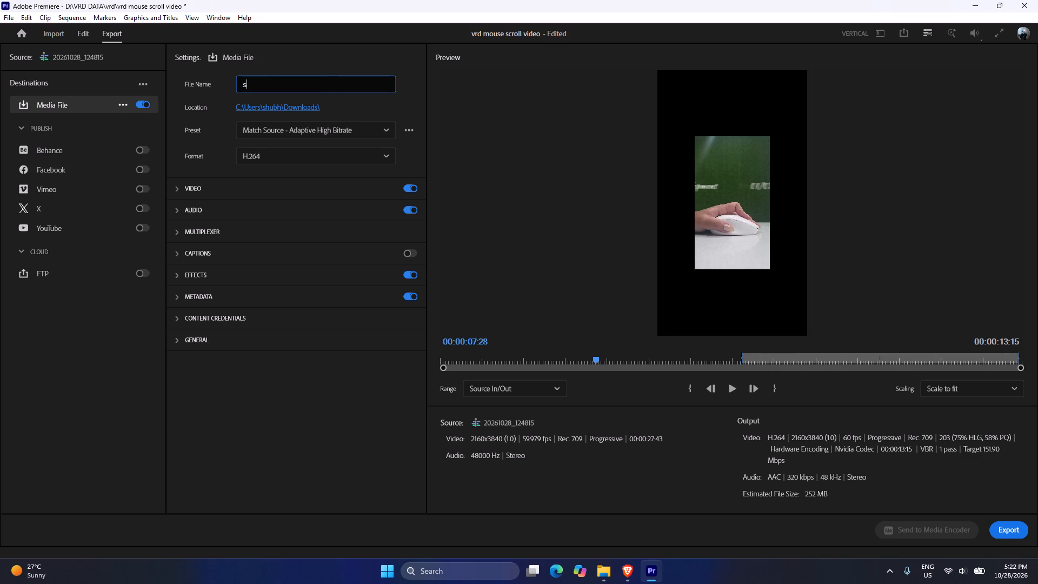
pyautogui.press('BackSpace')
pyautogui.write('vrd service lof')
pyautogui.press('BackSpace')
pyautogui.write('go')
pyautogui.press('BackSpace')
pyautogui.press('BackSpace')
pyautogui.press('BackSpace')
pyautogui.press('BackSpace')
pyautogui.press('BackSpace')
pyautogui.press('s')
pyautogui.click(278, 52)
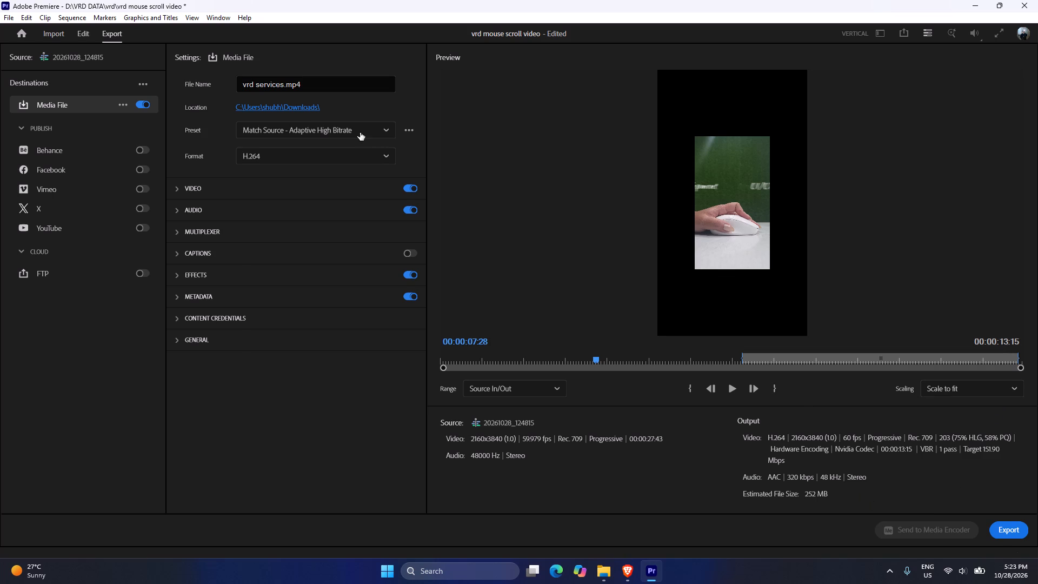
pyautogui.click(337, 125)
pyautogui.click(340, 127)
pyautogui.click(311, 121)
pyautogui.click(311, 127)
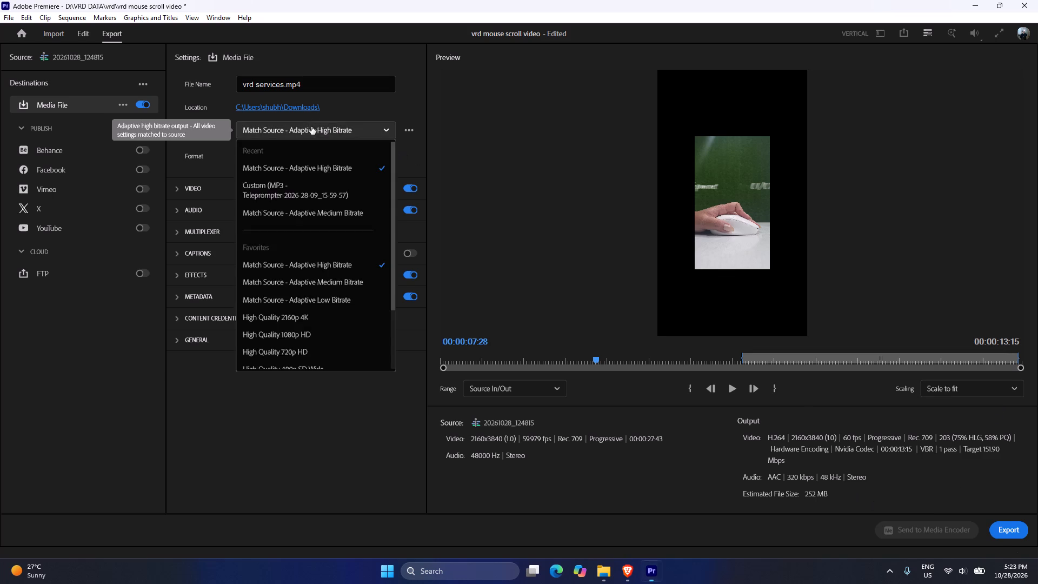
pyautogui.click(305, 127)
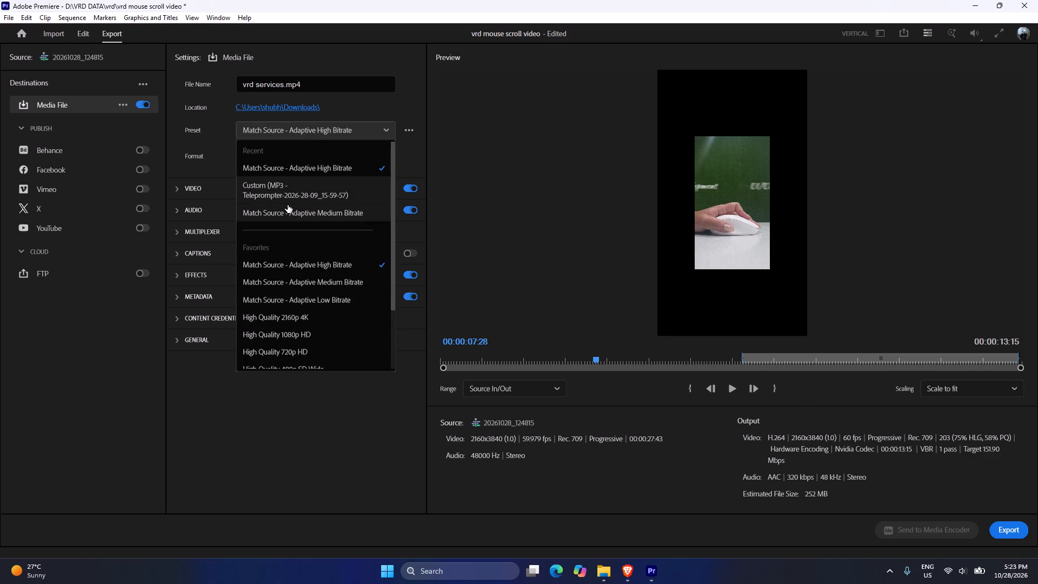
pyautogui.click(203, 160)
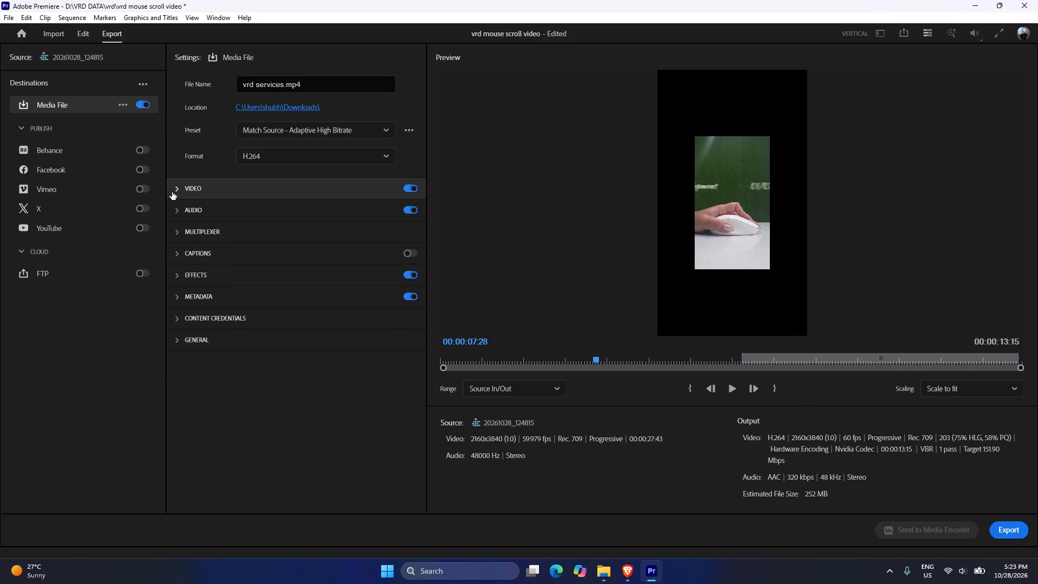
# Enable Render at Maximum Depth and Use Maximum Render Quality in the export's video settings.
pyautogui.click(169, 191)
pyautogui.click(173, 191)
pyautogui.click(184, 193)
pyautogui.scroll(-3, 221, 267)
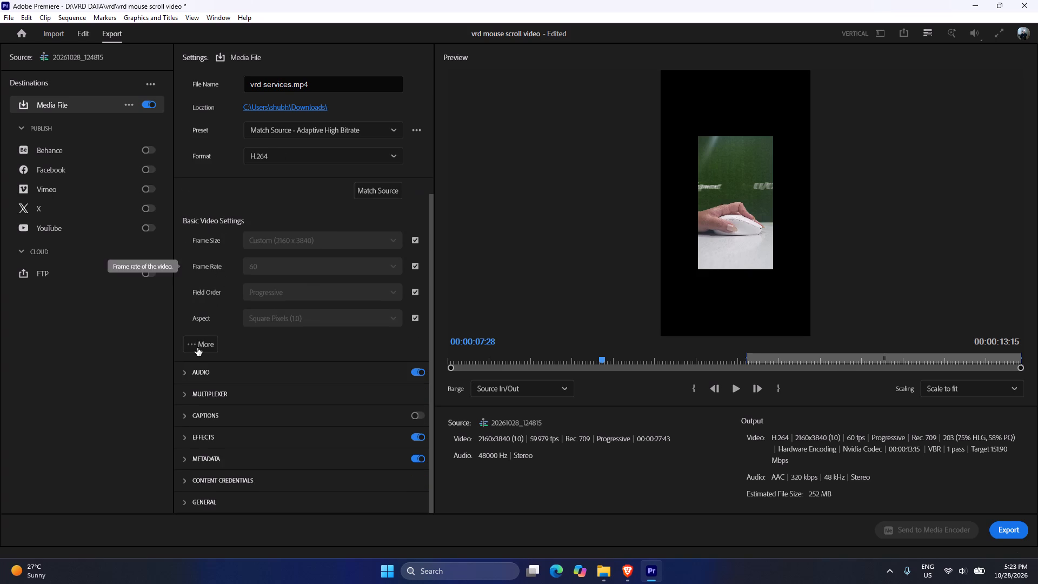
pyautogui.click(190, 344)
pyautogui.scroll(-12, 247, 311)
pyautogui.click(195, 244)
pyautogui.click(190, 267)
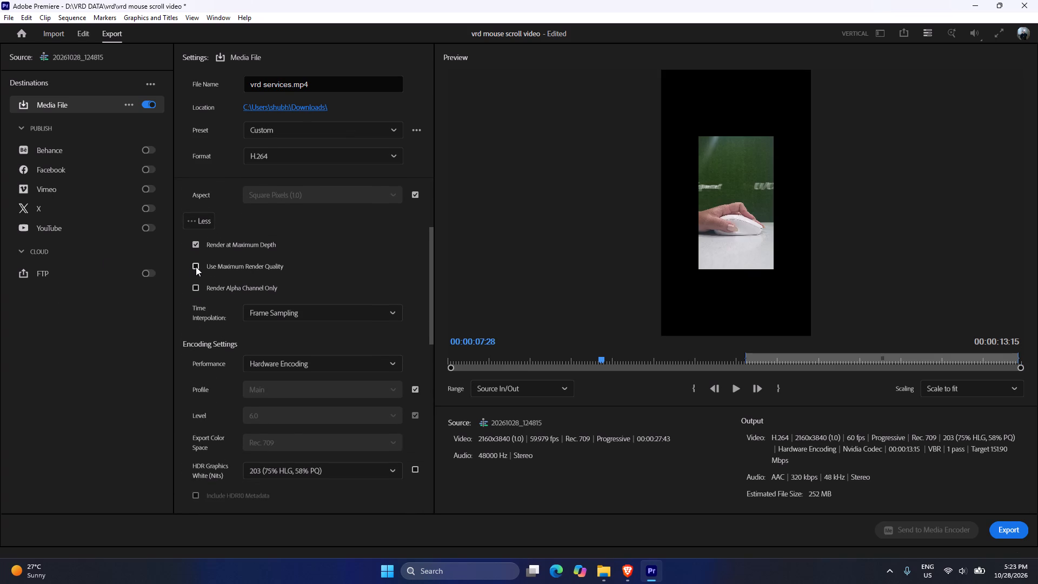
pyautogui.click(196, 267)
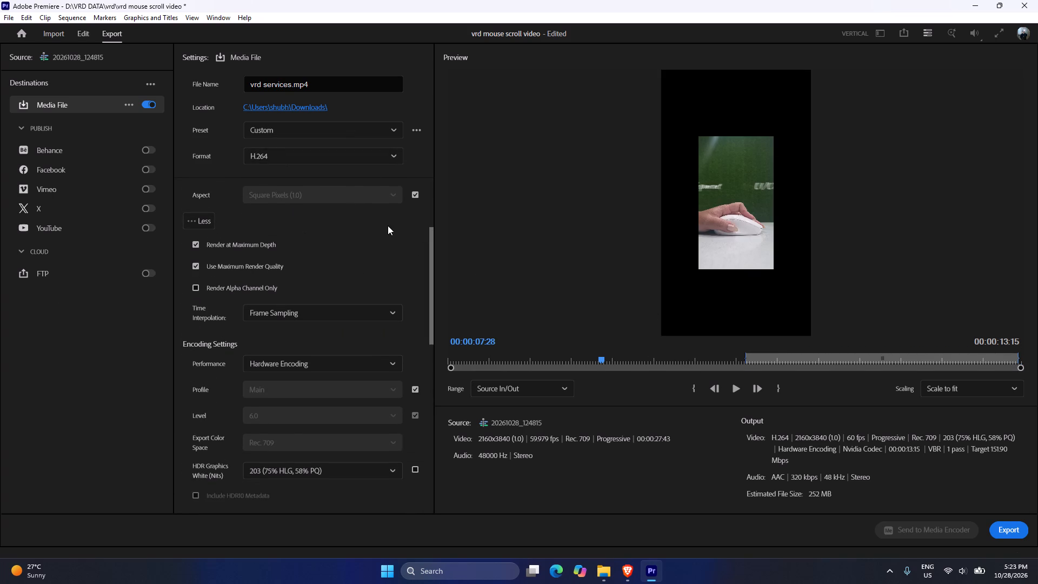
# Change the export preset to Match Source - Adaptive Medium Bitrate.
pyautogui.click(262, 125)
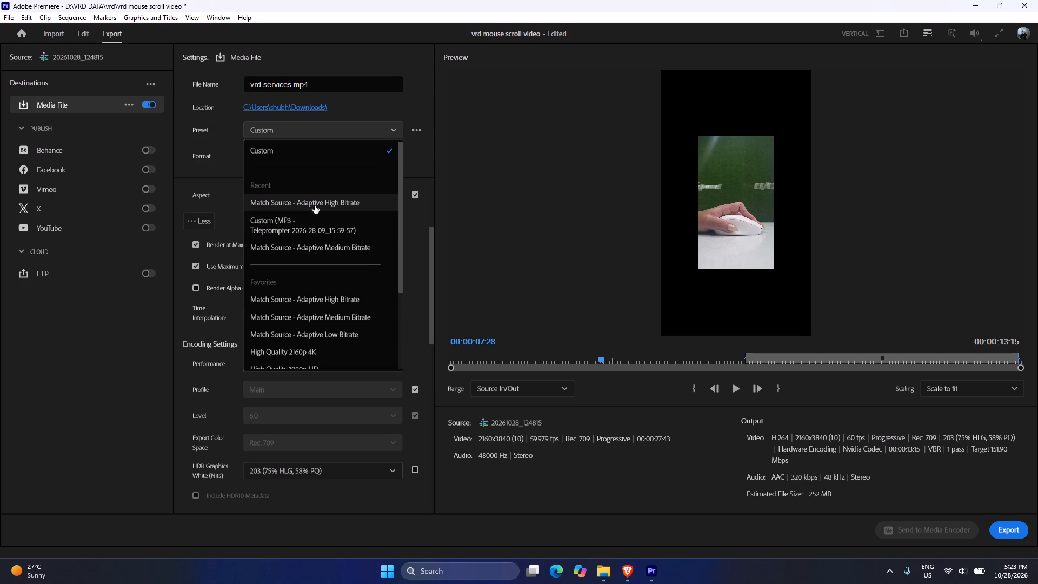
pyautogui.click(329, 198)
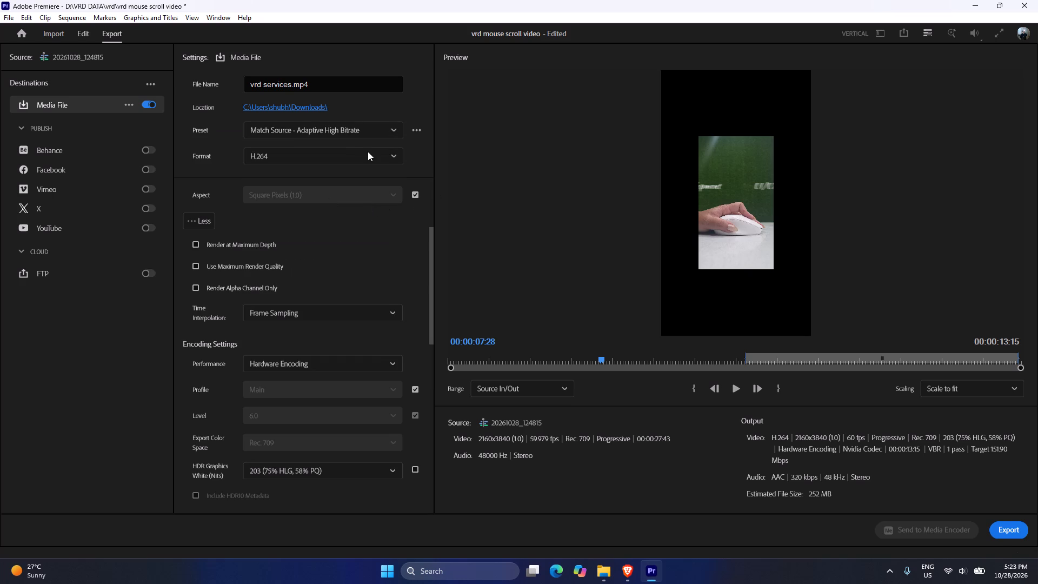
pyautogui.click(315, 127)
pyautogui.click(316, 281)
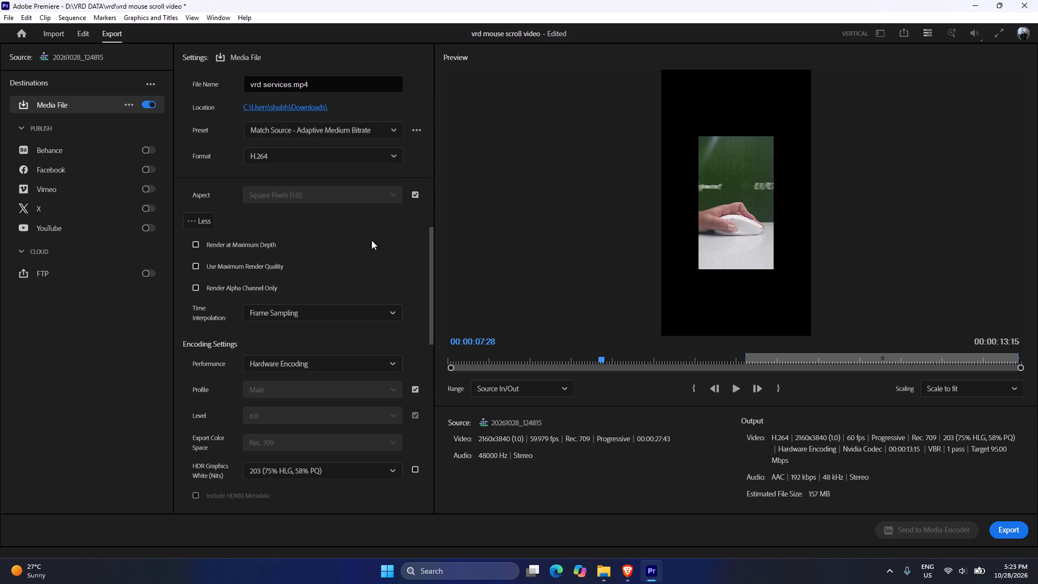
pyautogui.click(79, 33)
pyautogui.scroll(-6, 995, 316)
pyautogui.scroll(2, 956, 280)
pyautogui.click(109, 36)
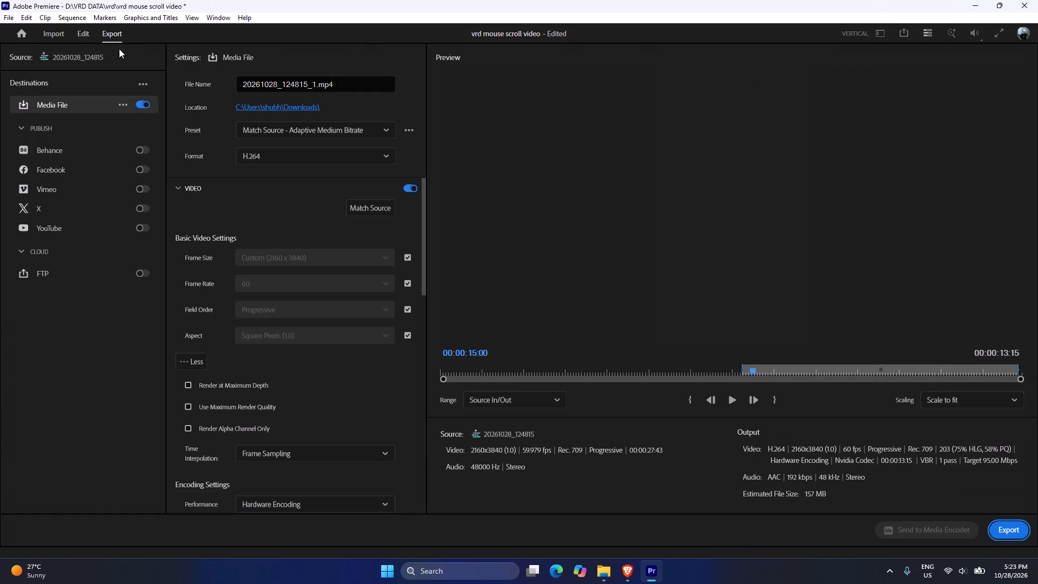
# Change the sequence's frame size to 1080 horizontal by 1920 vertical and accept deleting all its previews.
pyautogui.click(79, 36)
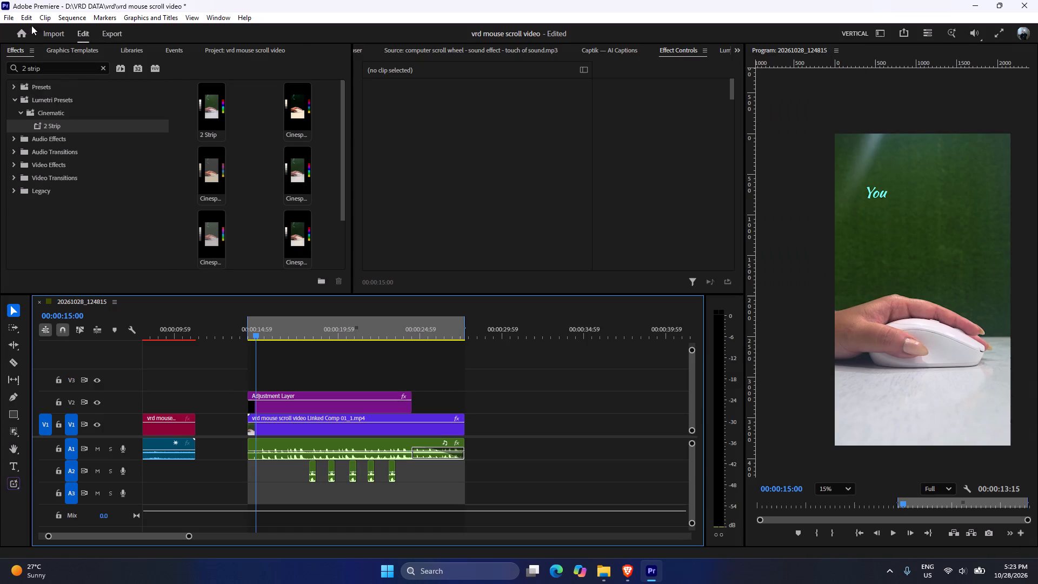
pyautogui.click(64, 16)
pyautogui.click(104, 32)
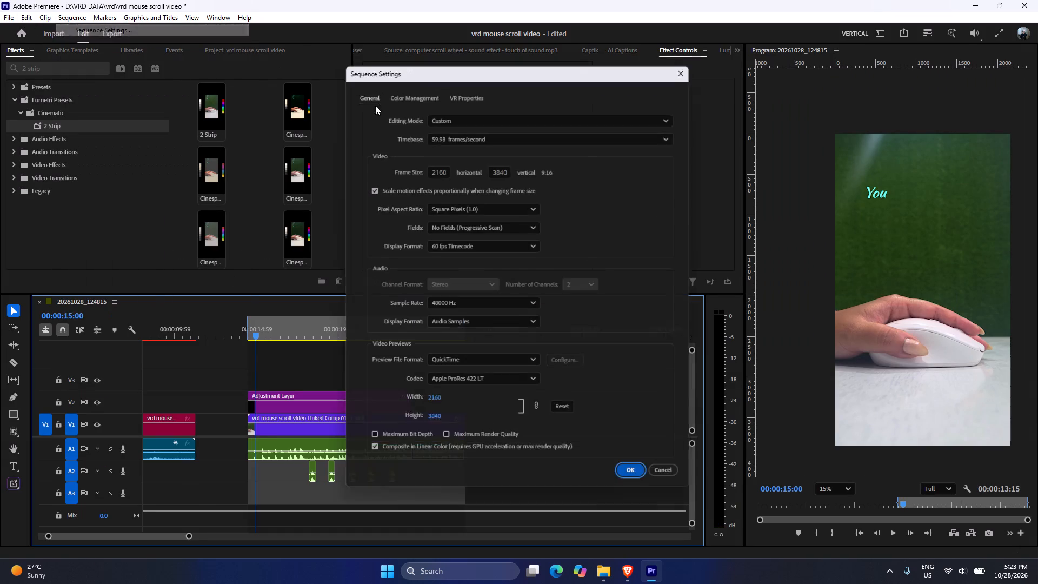
pyautogui.click(460, 115)
pyautogui.click(460, 115)
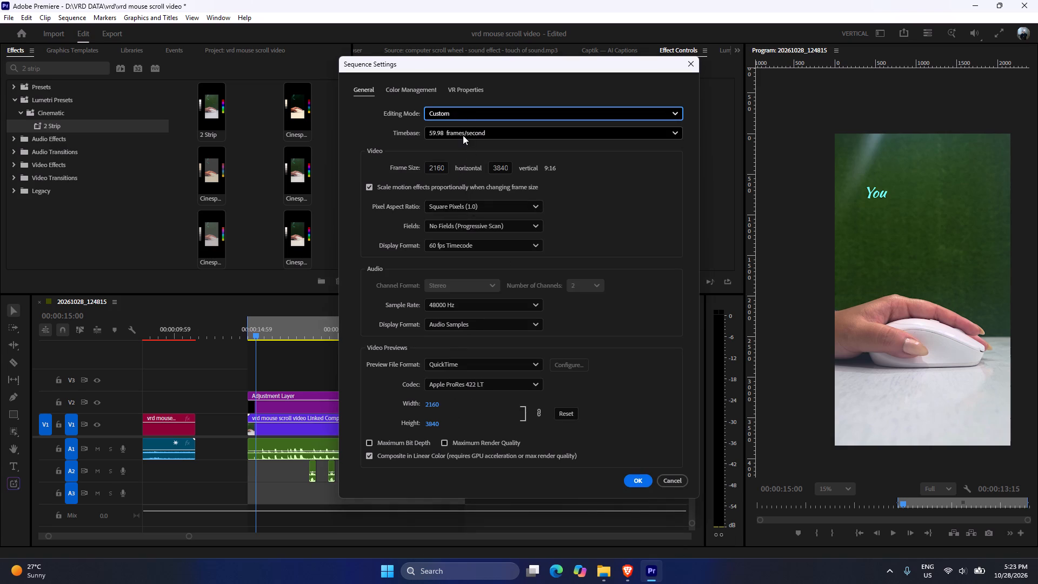
pyautogui.doubleClick(463, 134)
pyautogui.click(449, 112)
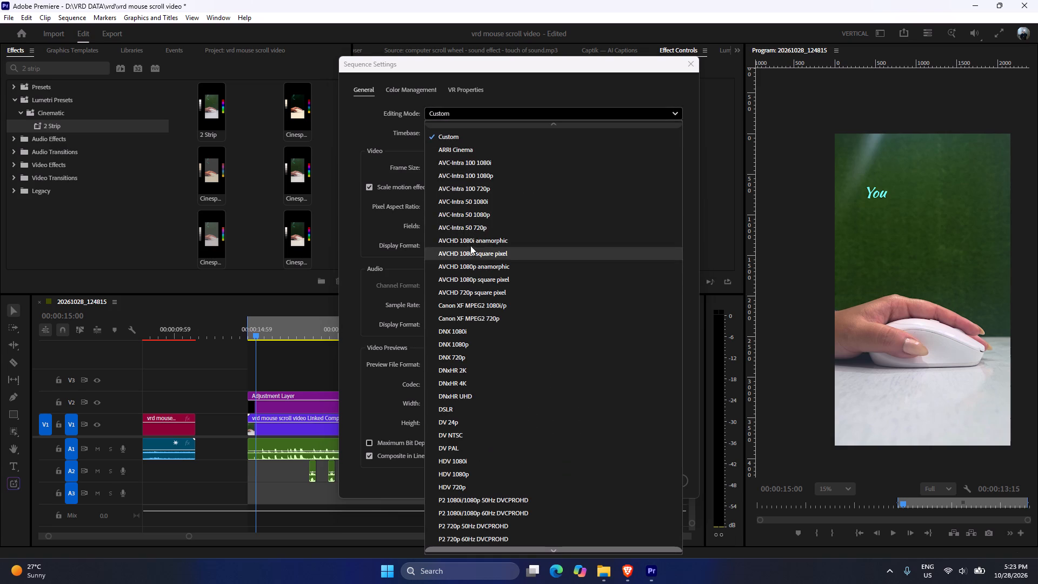
pyautogui.click(492, 103)
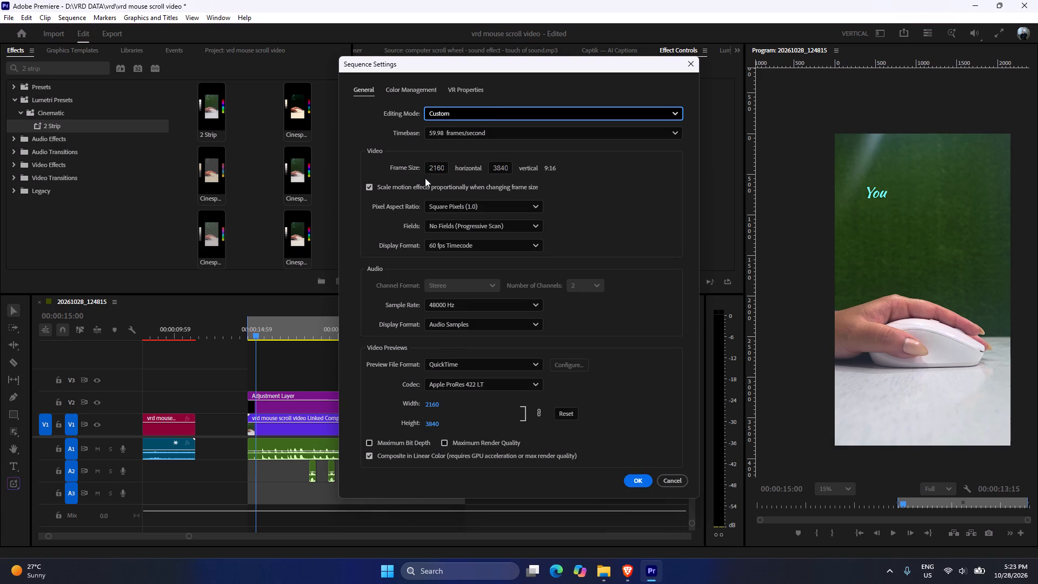
pyautogui.doubleClick(433, 170)
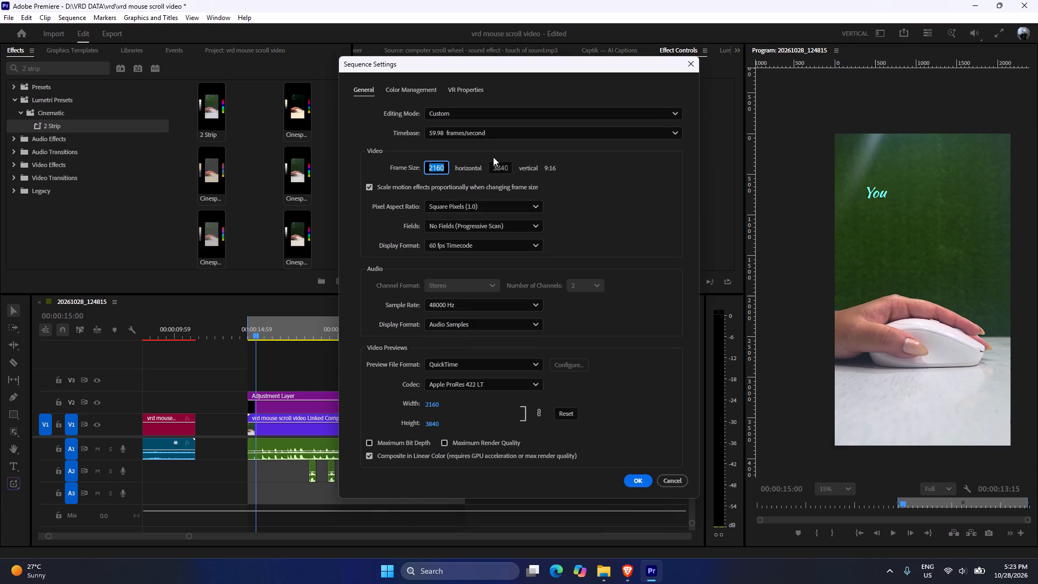
pyautogui.write('1080')
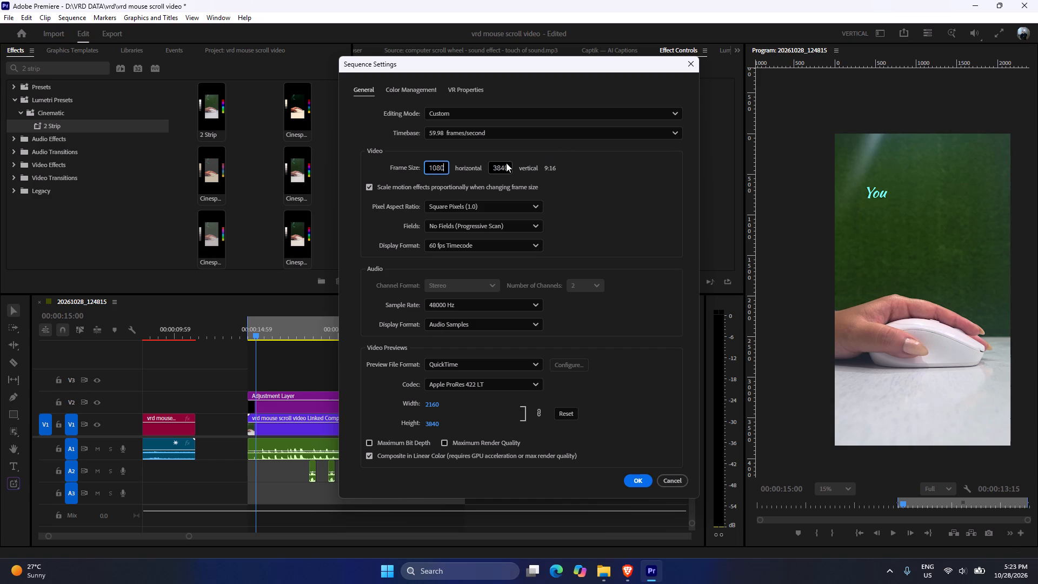
pyautogui.doubleClick(507, 165)
pyautogui.write('1920')
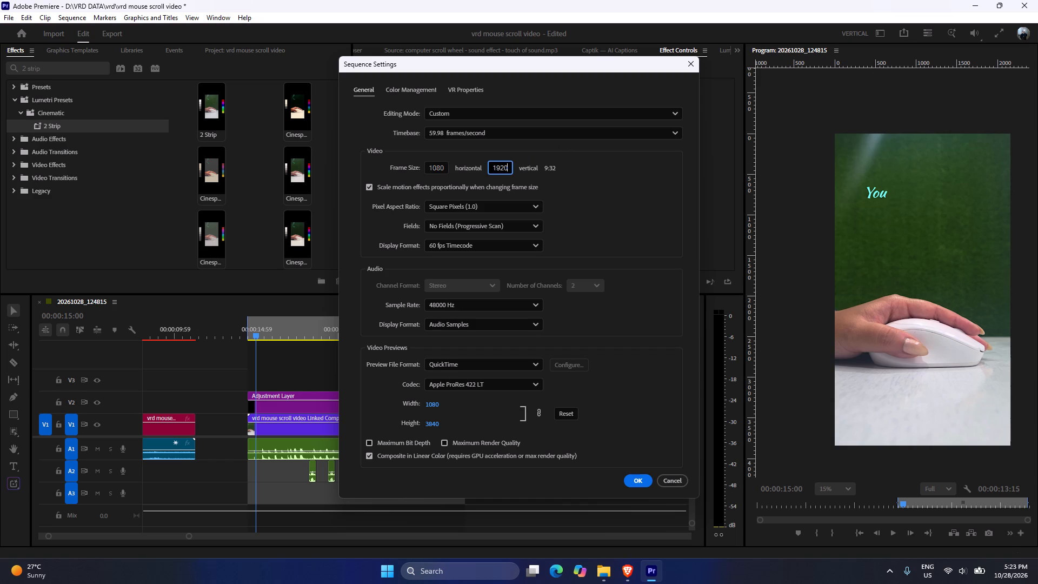
pyautogui.click(570, 177)
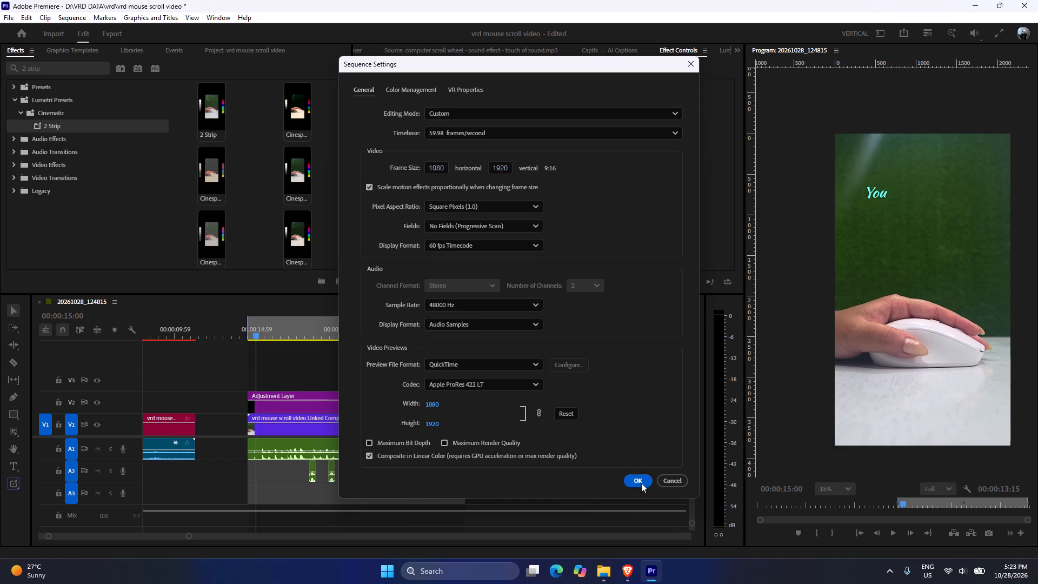
pyautogui.click(641, 488)
pyautogui.click(634, 480)
pyautogui.click(581, 334)
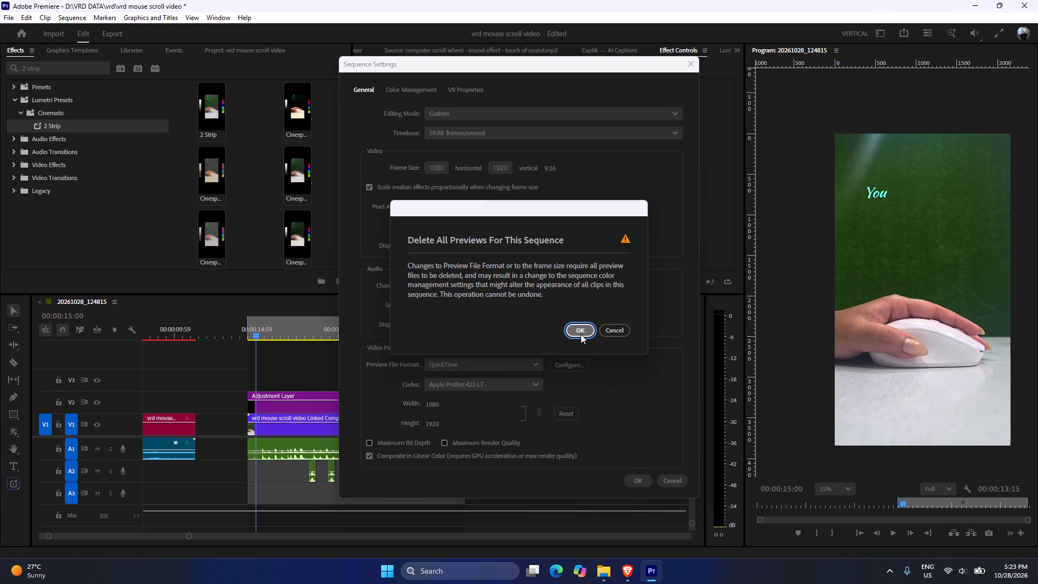
# Fit the vrd mouse scroll video Linked Comp 01_1.mp4 clip and the adjustment layer above it to the new sequence frame, and scrub through to check.
pyautogui.click(295, 427)
pyautogui.rightClick(296, 428)
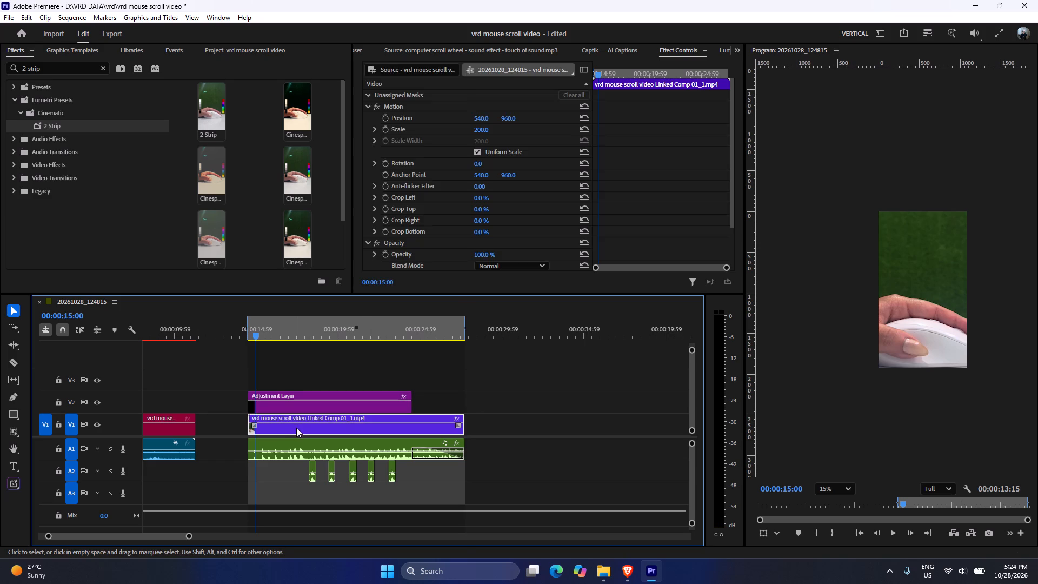
pyautogui.click(336, 453)
pyautogui.click(312, 407)
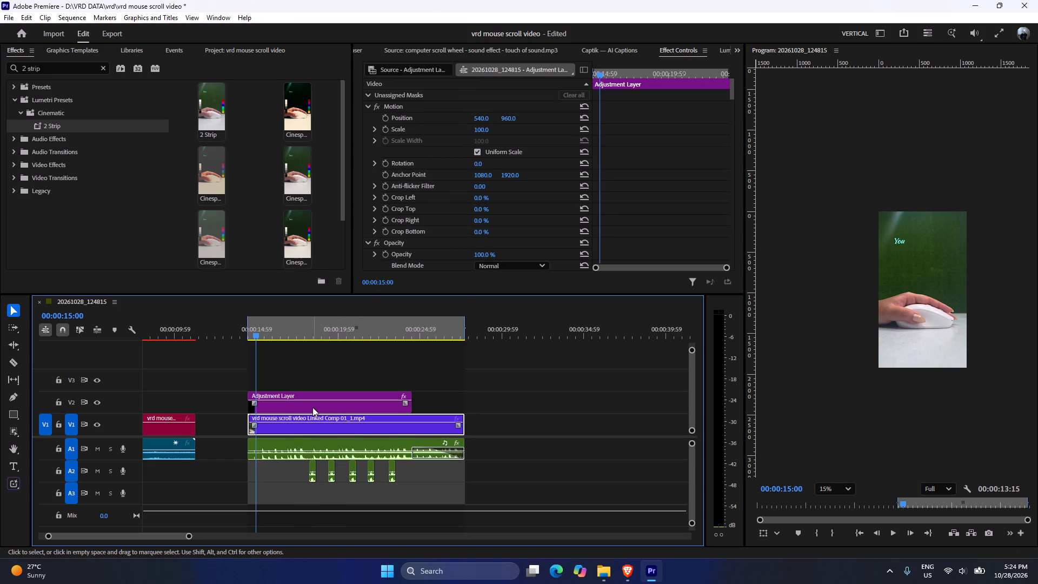
pyautogui.rightClick(312, 407)
pyautogui.click(336, 452)
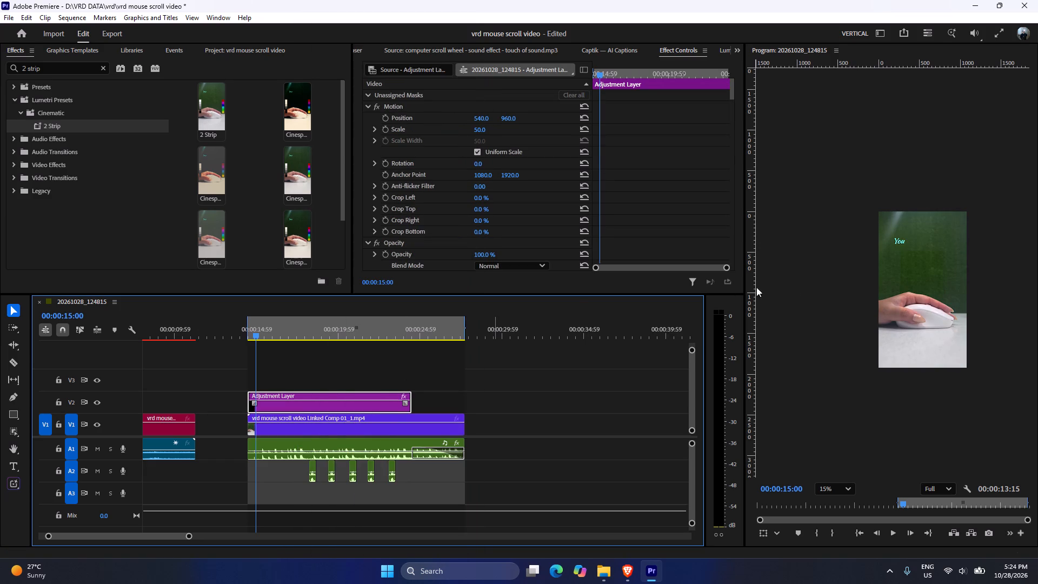
pyautogui.scroll(5, 905, 260)
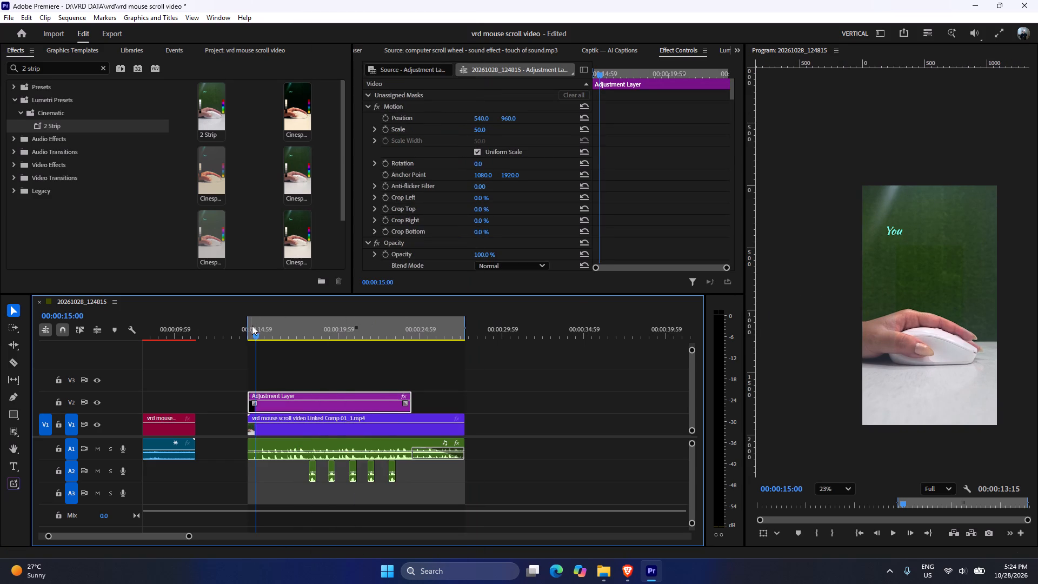
pyautogui.moveTo(264, 336); pyautogui.dragTo(372, 343)
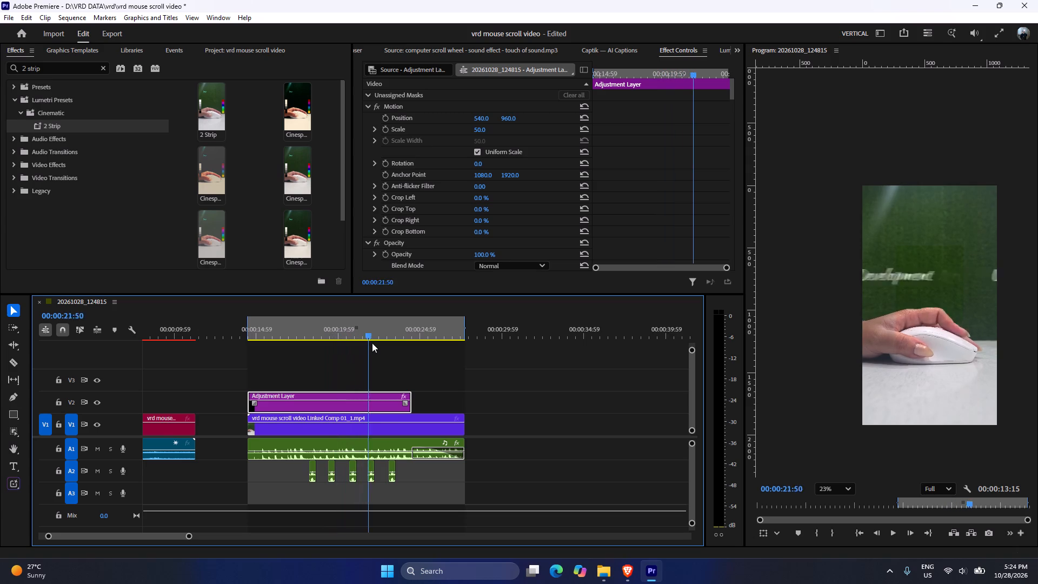
pyautogui.moveTo(372, 343); pyautogui.dragTo(252, 353)
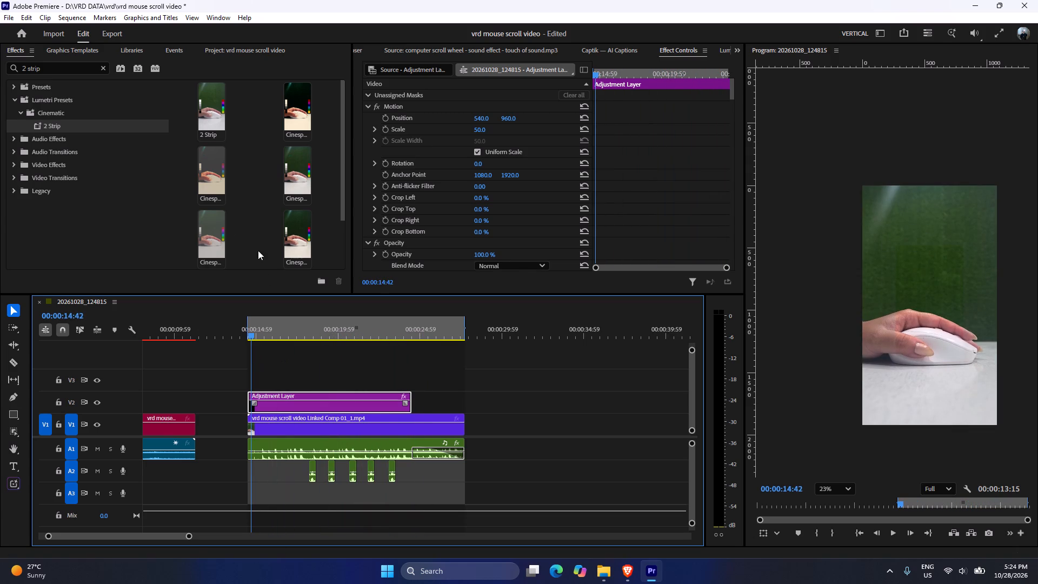
# Reopen the export settings for the marked range and choose the Match Source - Adaptive High Bitrate preset.
pyautogui.click(105, 35)
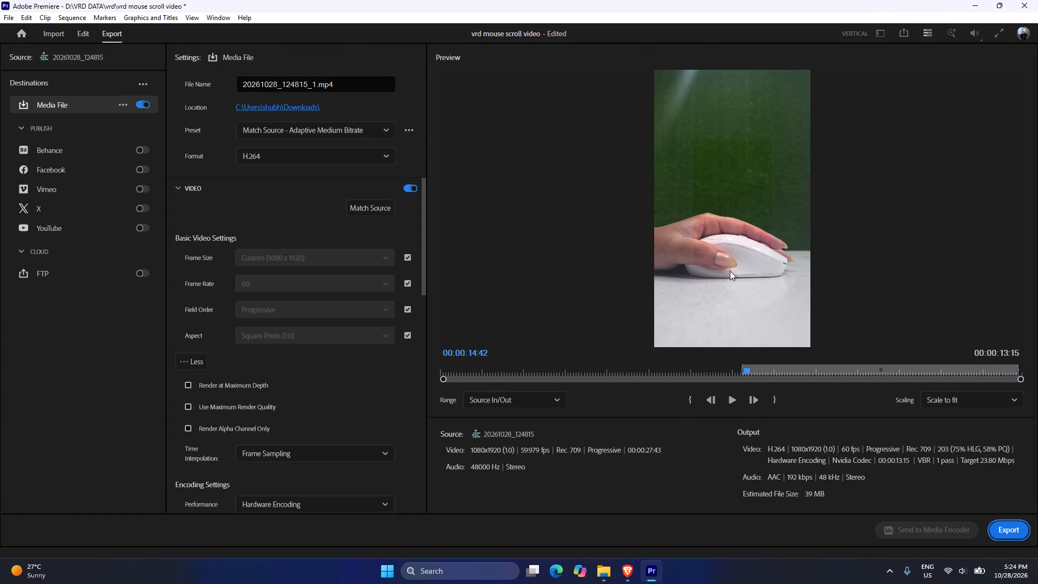
pyautogui.click(298, 127)
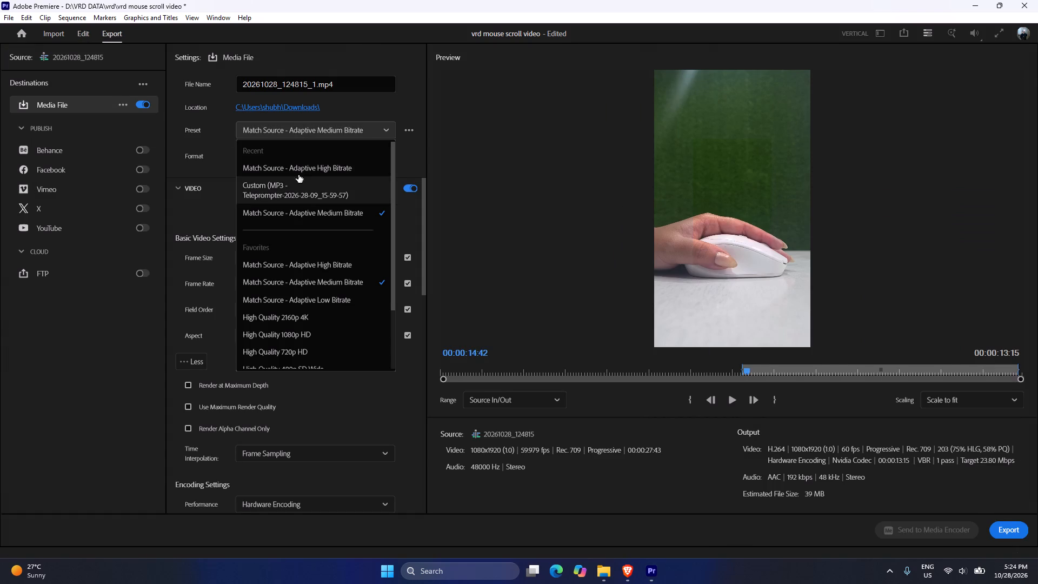
pyautogui.click(299, 172)
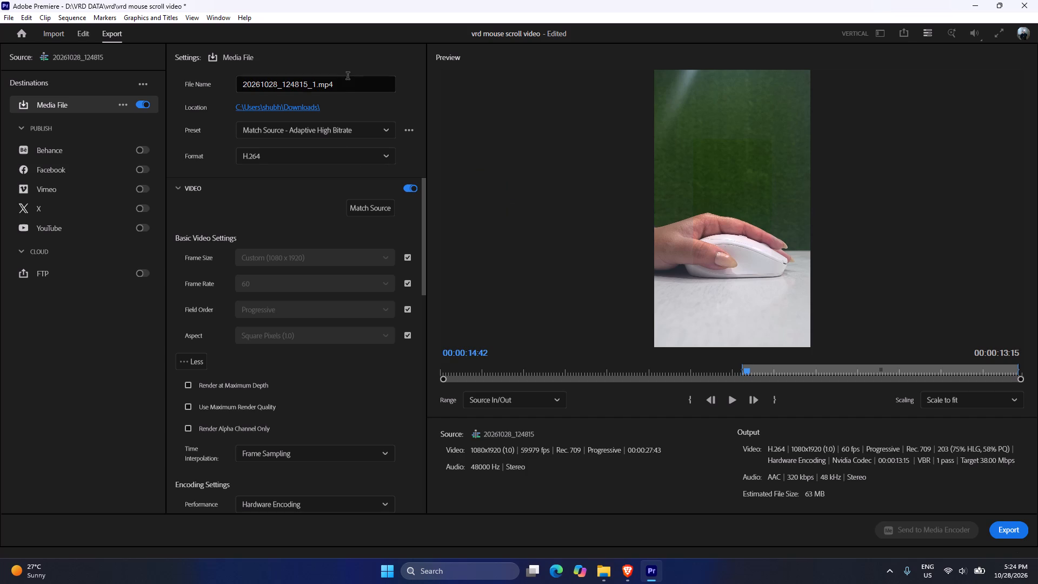
# Name the output file vrd services v1 and export it as H.264.
pyautogui.moveTo(348, 86); pyautogui.dragTo(161, 98)
pyautogui.press('BackSpace')
pyautogui.write('vrd')
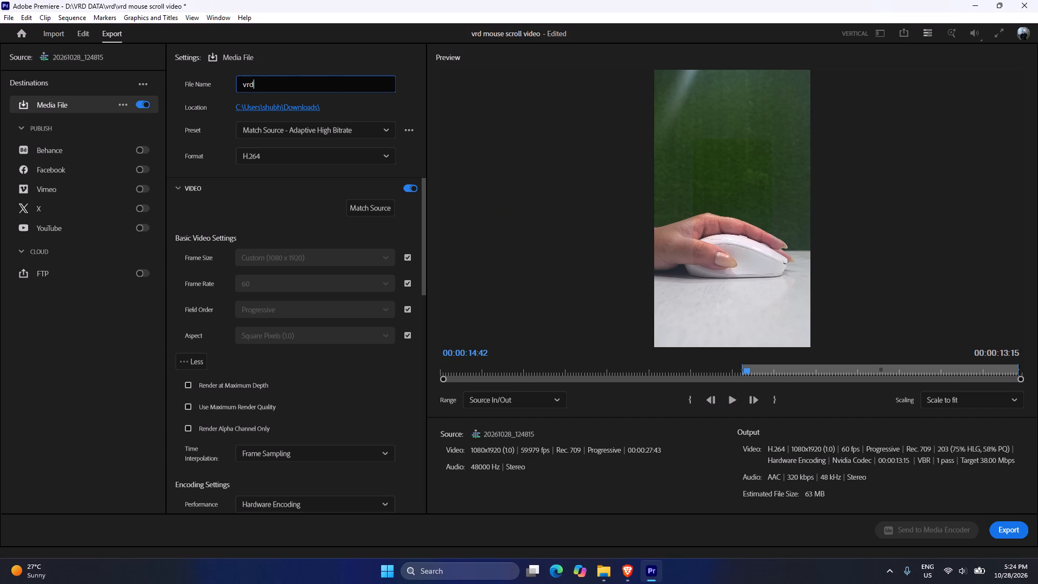
pyautogui.press('space')
pyautogui.write('services')
pyautogui.press('space')
pyautogui.write('v1')
pyautogui.click(348, 113)
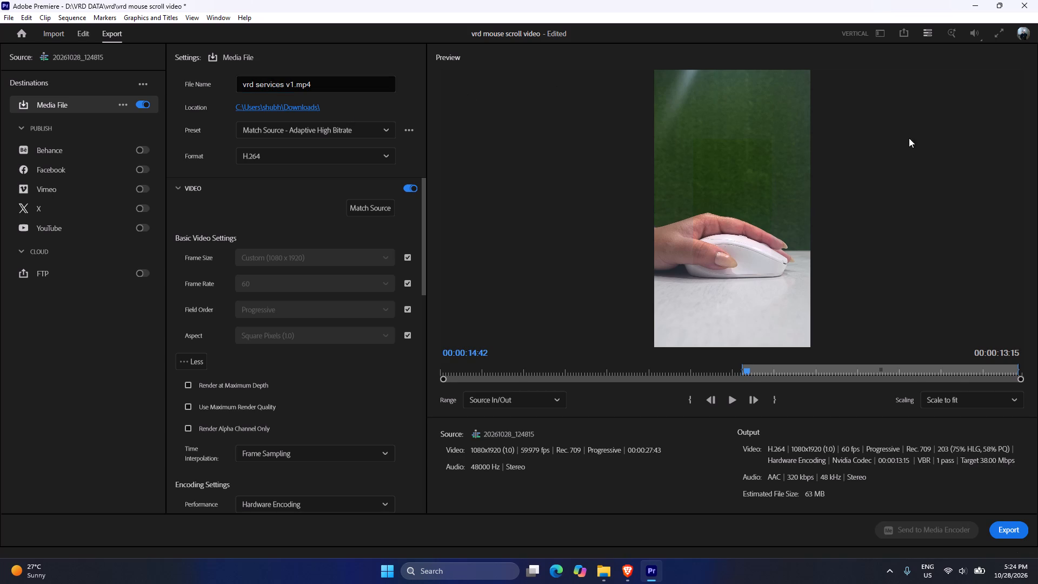
pyautogui.click(1009, 533)
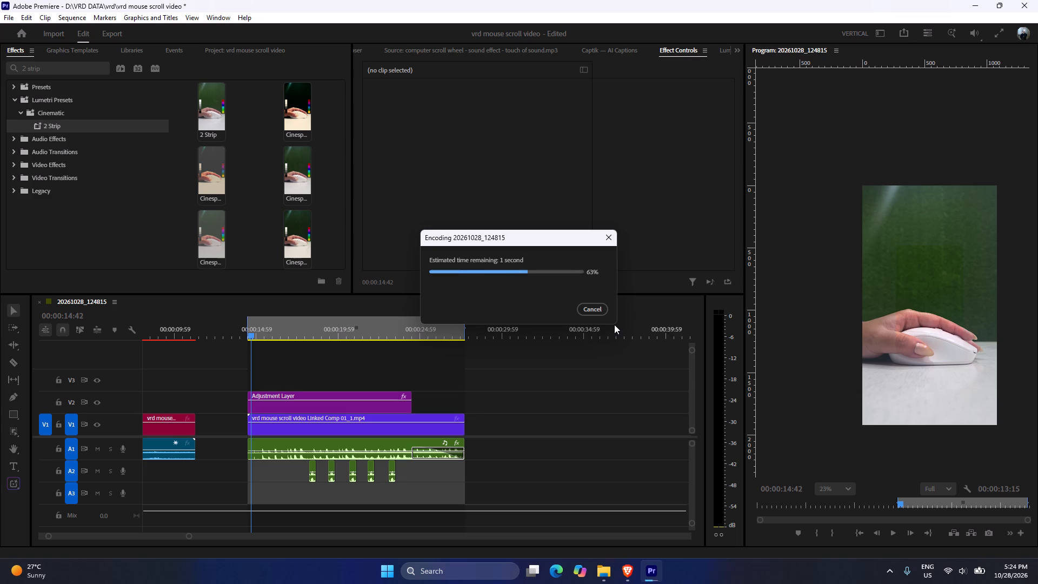
# Switch to the Brave browser.
pyautogui.click(629, 573)
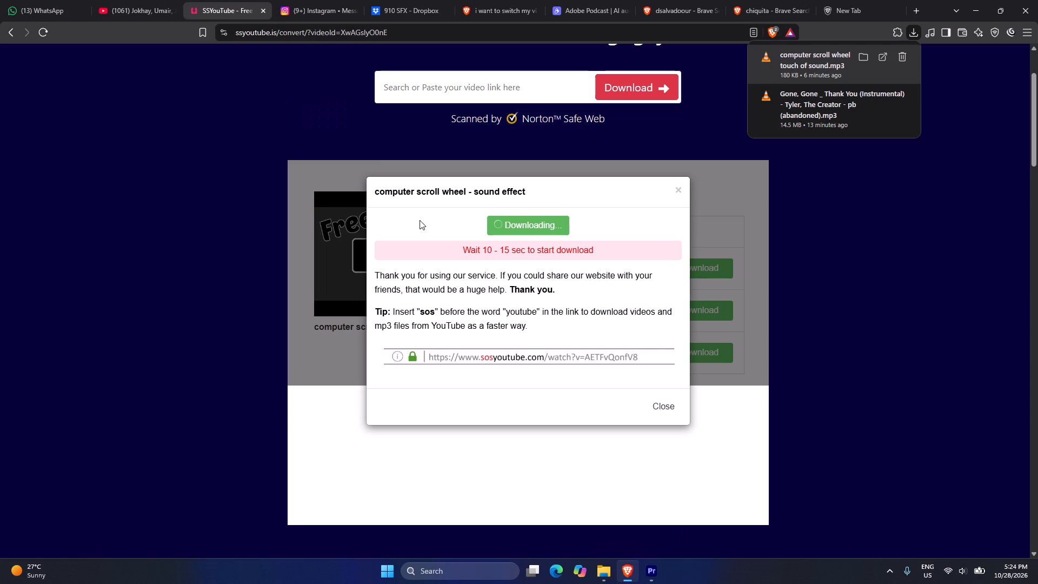